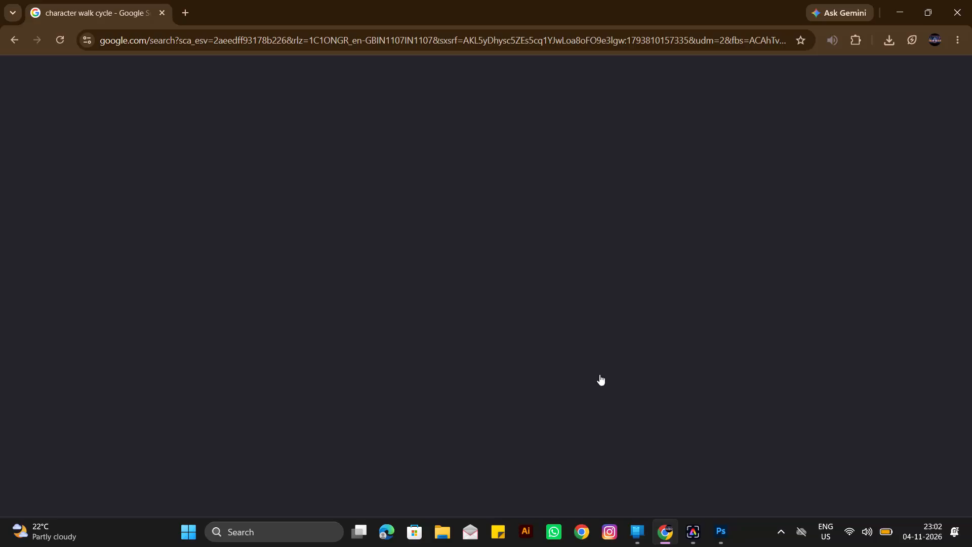
{"action": "scroll", "coordinate": [399, 315], "scroll_direction": "down", "scroll_amount": 4}
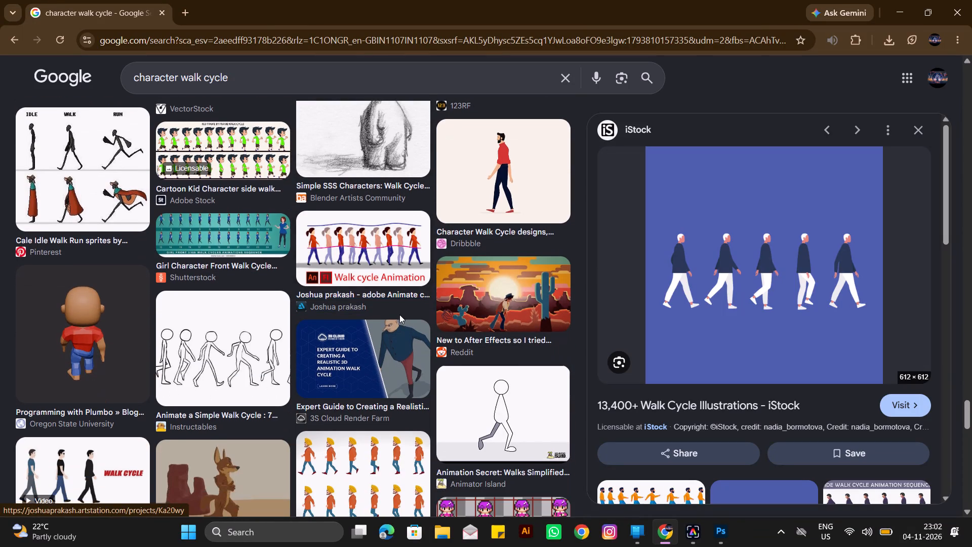
{"action": "scroll", "coordinate": [399, 315], "scroll_direction": "down", "scroll_amount": 3}
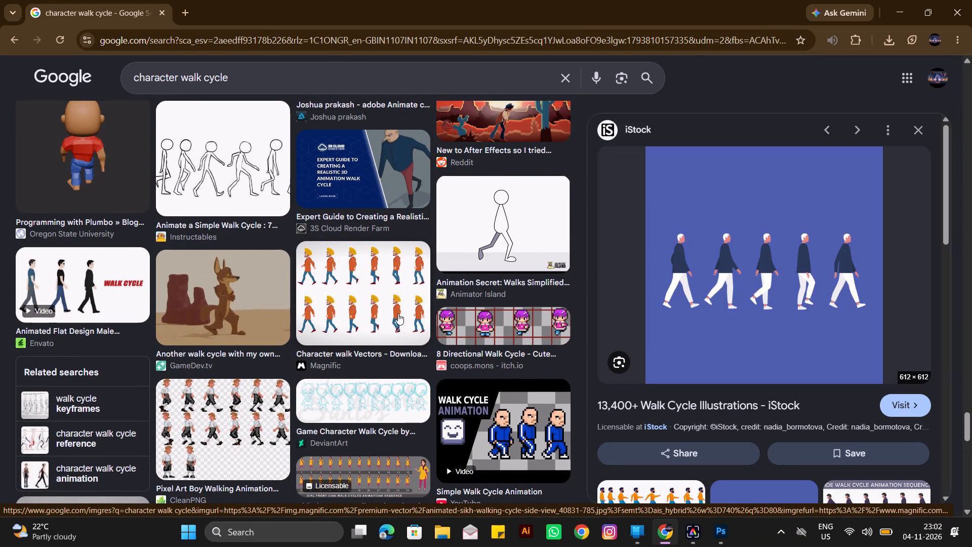
{"action": "scroll", "coordinate": [325, 295], "scroll_direction": "down", "scroll_amount": 4}
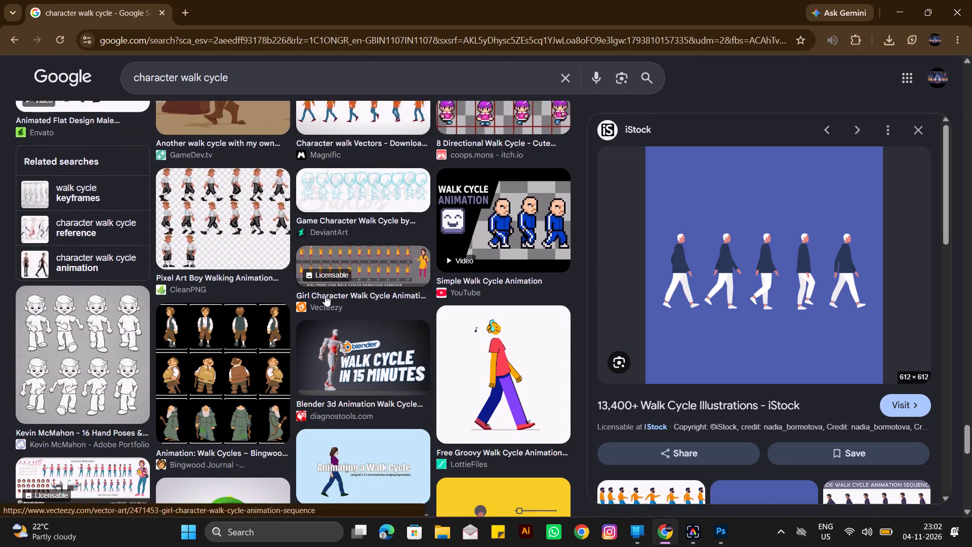
{"action": "scroll", "coordinate": [325, 295], "scroll_direction": "down", "scroll_amount": 5}
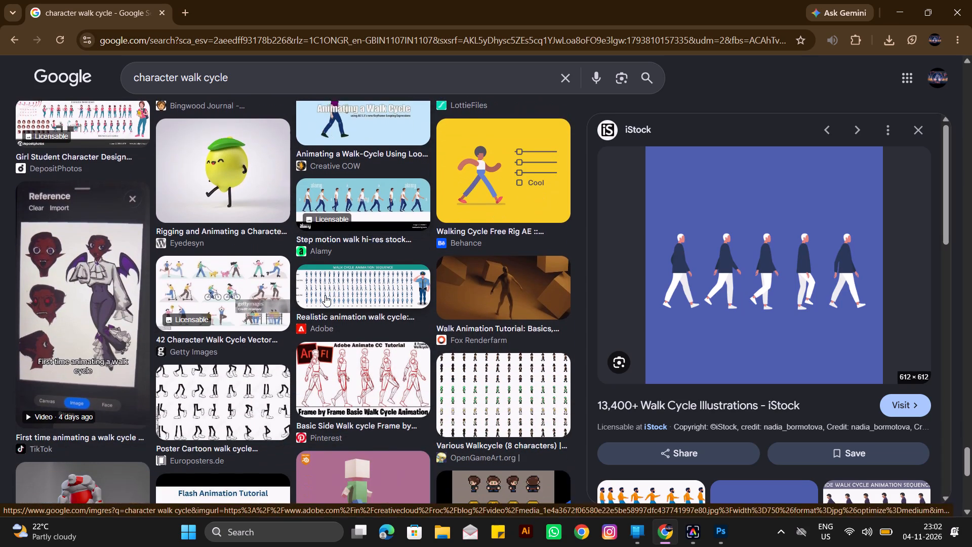
{"action": "scroll", "coordinate": [325, 295], "scroll_direction": "down", "scroll_amount": 3}
{"action": "scroll", "coordinate": [325, 295], "scroll_direction": "up", "scroll_amount": 6}
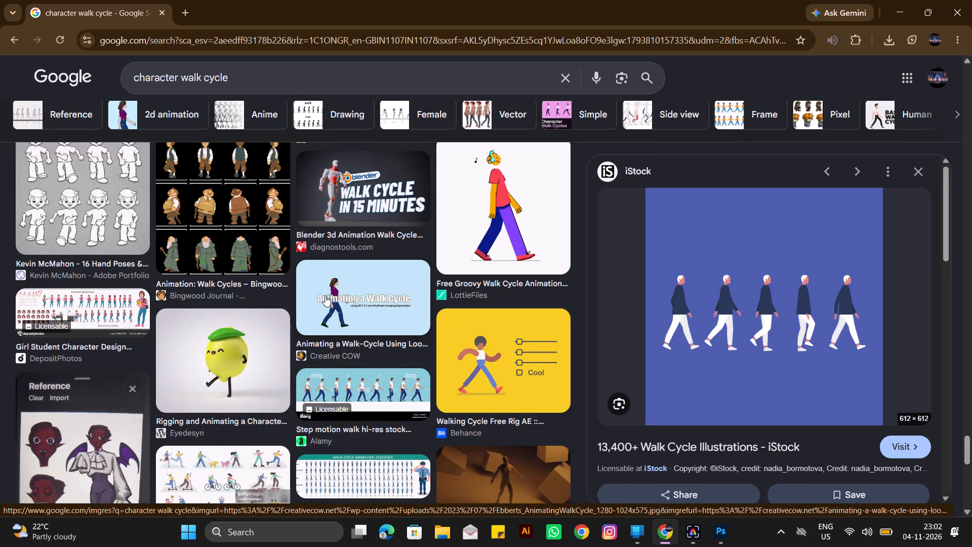
{"action": "scroll", "coordinate": [325, 295], "scroll_direction": "up", "scroll_amount": 1}
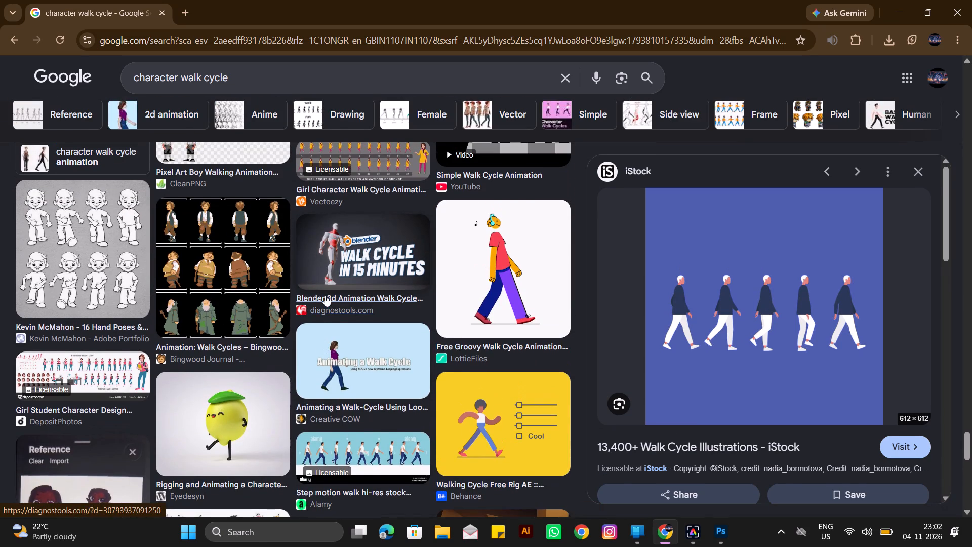
{"action": "scroll", "coordinate": [325, 295], "scroll_direction": "down", "scroll_amount": 7}
{"action": "scroll", "coordinate": [732, 314], "scroll_direction": "down", "scroll_amount": 7}
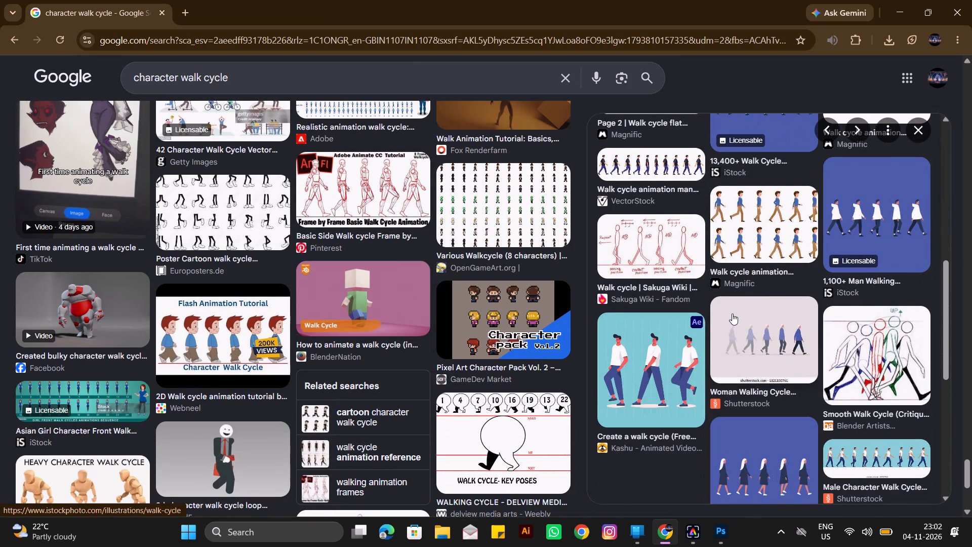
{"action": "scroll", "coordinate": [732, 314], "scroll_direction": "down", "scroll_amount": 5}
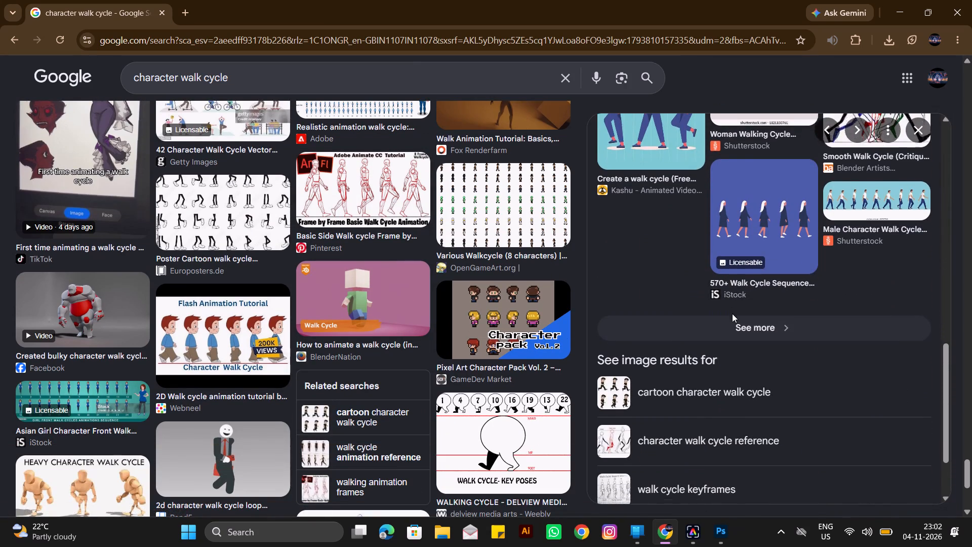
{"action": "scroll", "coordinate": [392, 349], "scroll_direction": "down", "scroll_amount": 6}
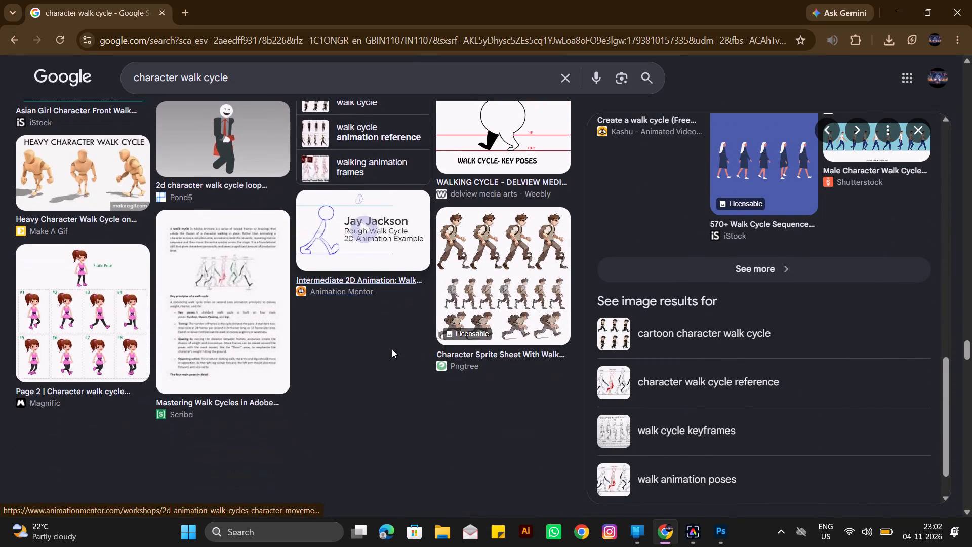
{"action": "scroll", "coordinate": [392, 349], "scroll_direction": "down", "scroll_amount": 3}
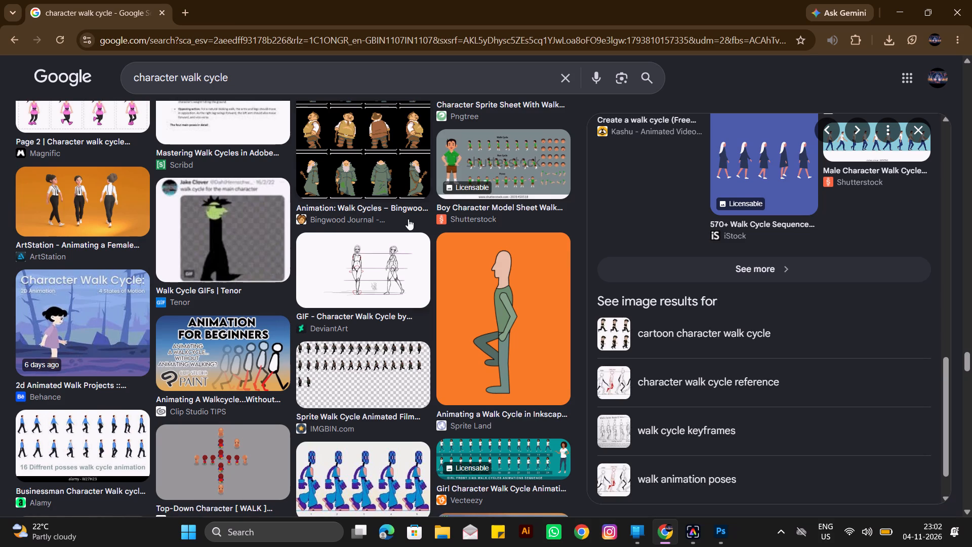
{"action": "scroll", "coordinate": [392, 235], "scroll_direction": "down", "scroll_amount": 3}
{"action": "scroll", "coordinate": [330, 309], "scroll_direction": "down", "scroll_amount": 1}
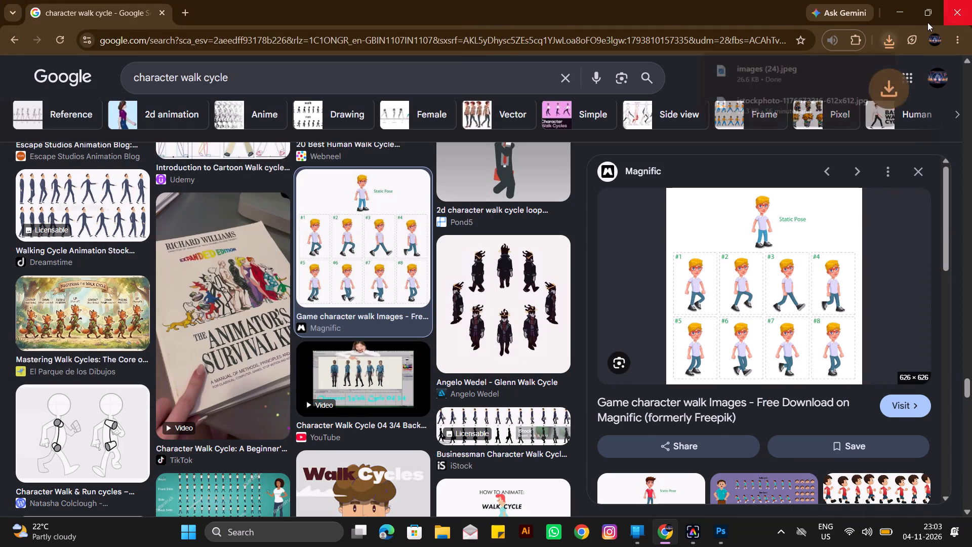
Switch to Photoshop and open the images (24) file from the Downloads folder.
{"action": "left_click", "coordinate": [904, 14]}
{"action": "left_click", "coordinate": [714, 529]}
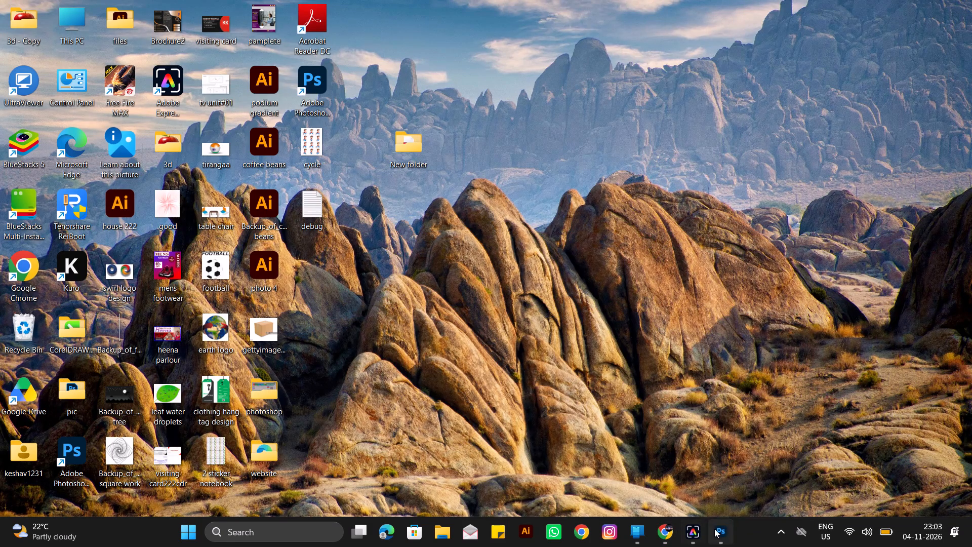
{"action": "left_click", "coordinate": [27, 3]}
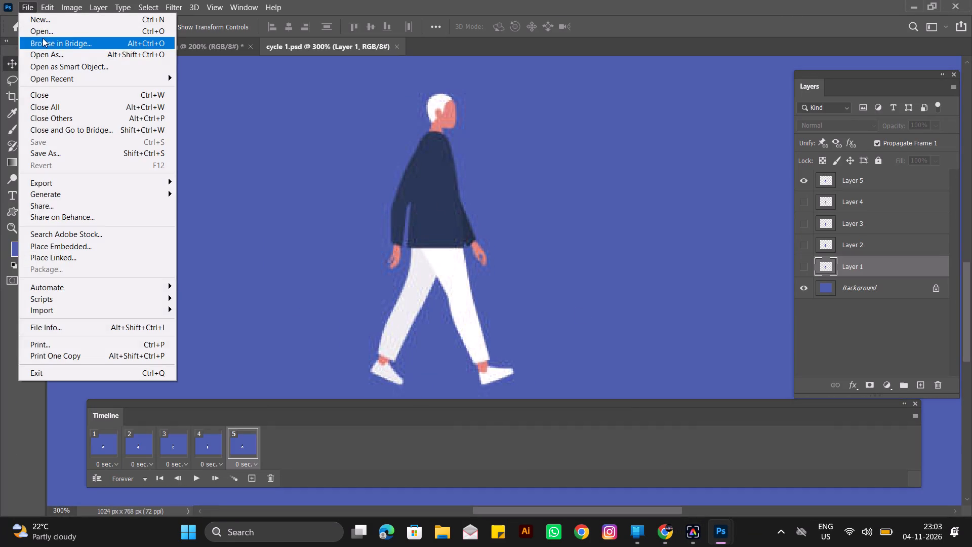
{"action": "left_click", "coordinate": [42, 28]}
{"action": "left_click", "coordinate": [107, 122]}
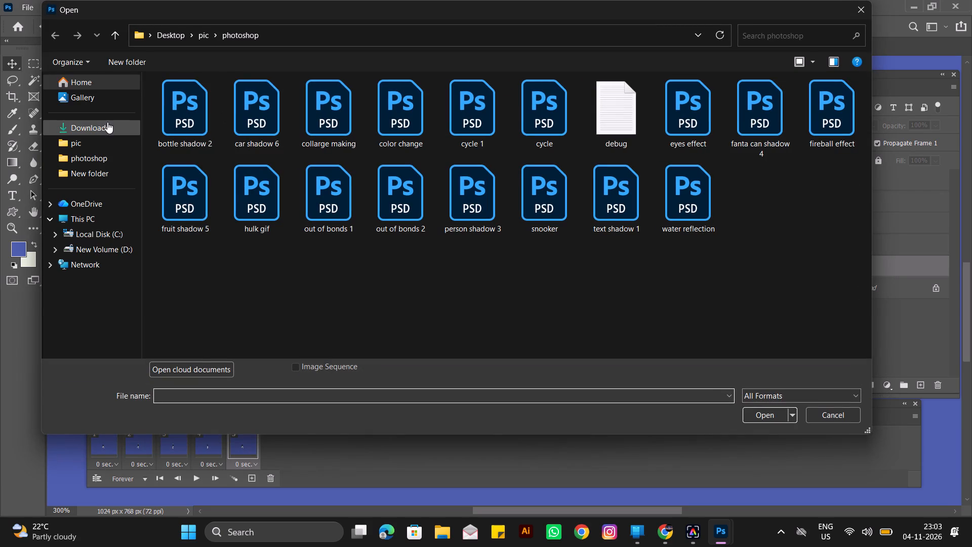
{"action": "left_click", "coordinate": [199, 129]}
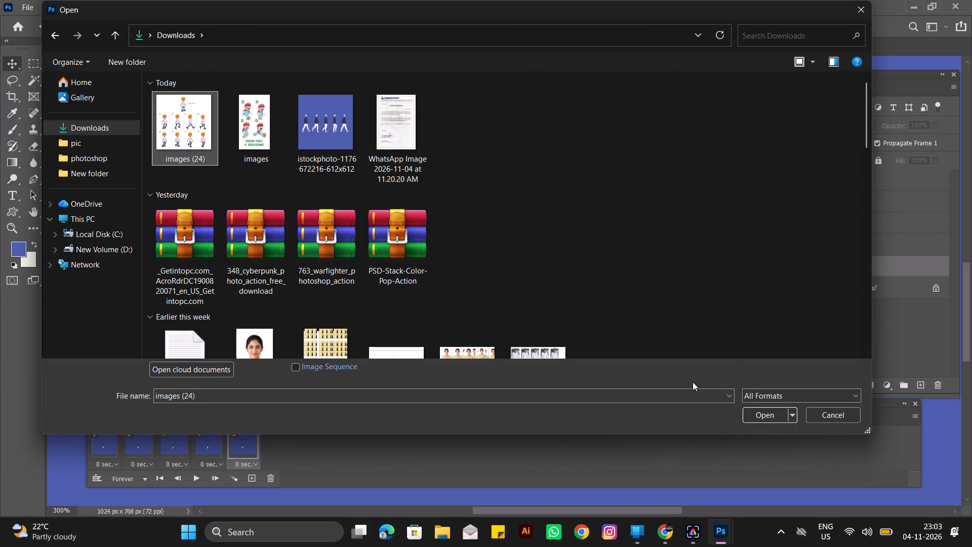
{"action": "left_click", "coordinate": [764, 414]}
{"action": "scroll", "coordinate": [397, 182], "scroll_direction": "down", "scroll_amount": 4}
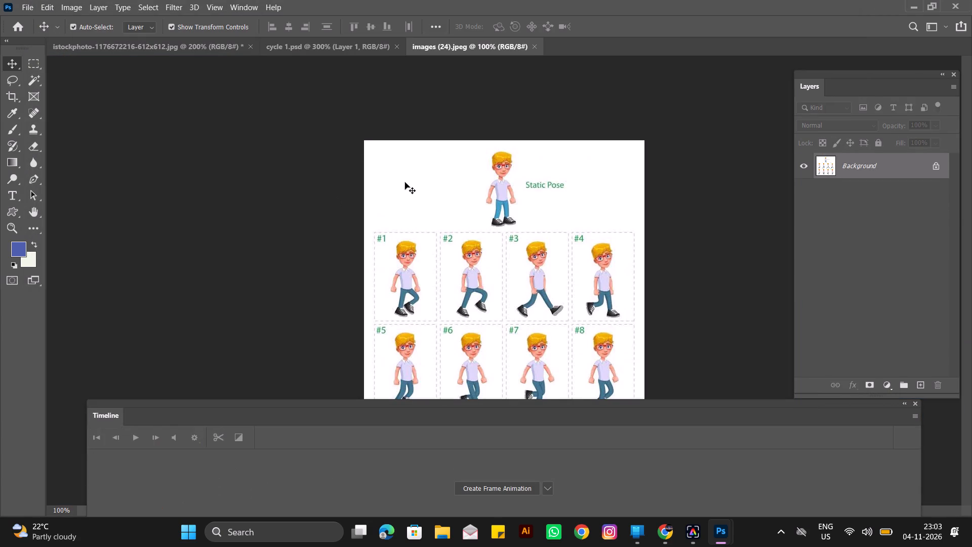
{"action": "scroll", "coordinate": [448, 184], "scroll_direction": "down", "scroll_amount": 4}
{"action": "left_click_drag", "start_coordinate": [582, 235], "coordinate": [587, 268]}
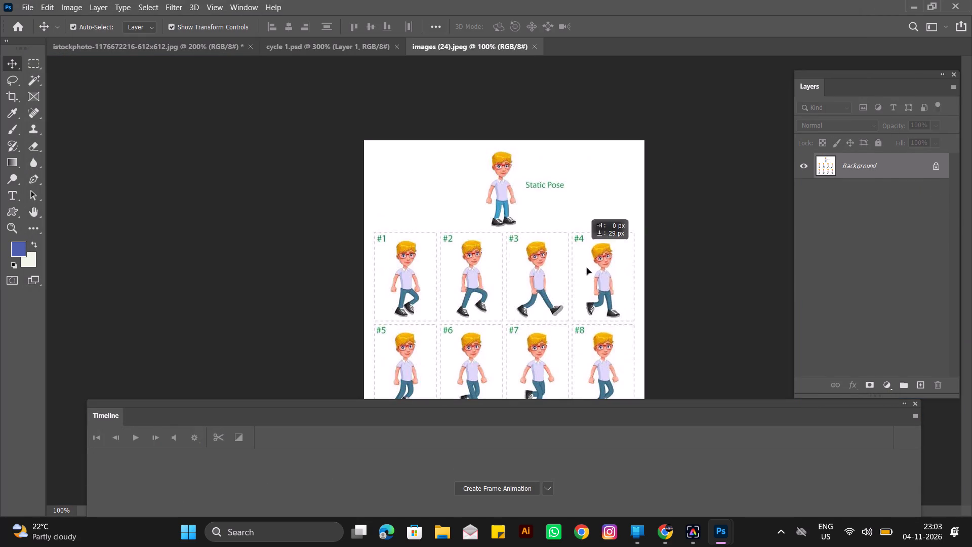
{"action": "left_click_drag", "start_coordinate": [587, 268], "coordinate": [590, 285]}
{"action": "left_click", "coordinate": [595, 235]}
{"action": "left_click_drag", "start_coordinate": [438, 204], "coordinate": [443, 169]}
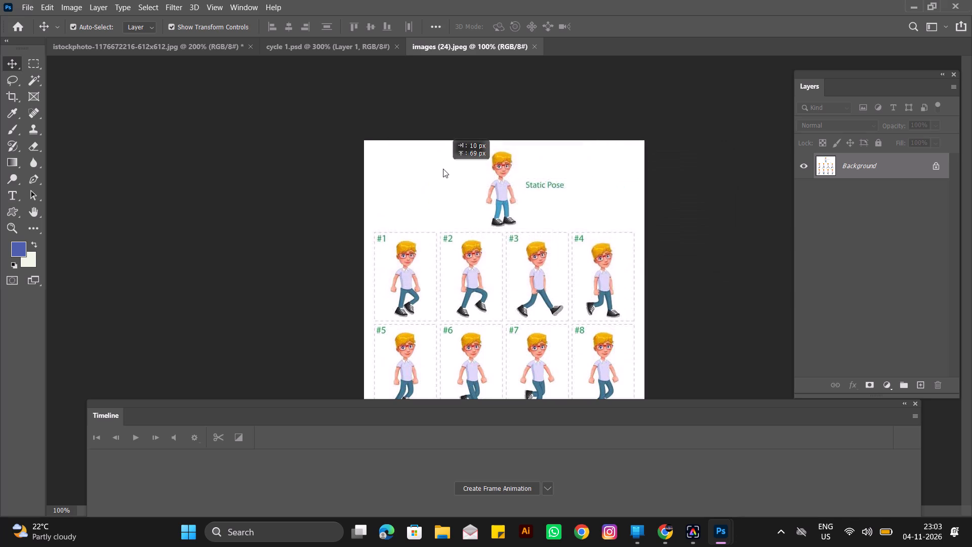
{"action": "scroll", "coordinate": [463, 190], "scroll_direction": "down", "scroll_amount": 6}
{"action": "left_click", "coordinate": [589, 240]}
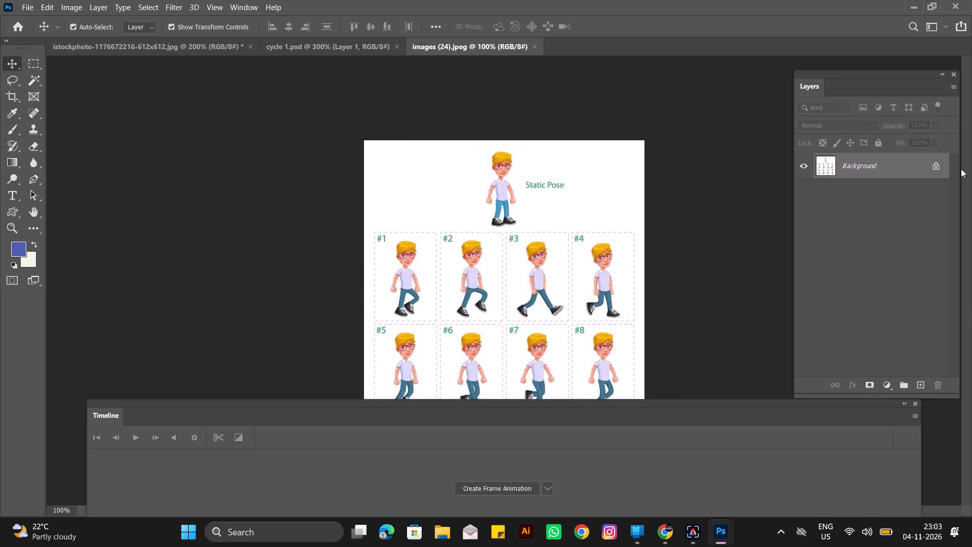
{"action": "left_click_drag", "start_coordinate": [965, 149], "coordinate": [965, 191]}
Move the Layers panel closer to the canvas and close the Timeline panel to uncover the whole pose sheet.
{"action": "left_click_drag", "start_coordinate": [875, 81], "coordinate": [815, 69]}
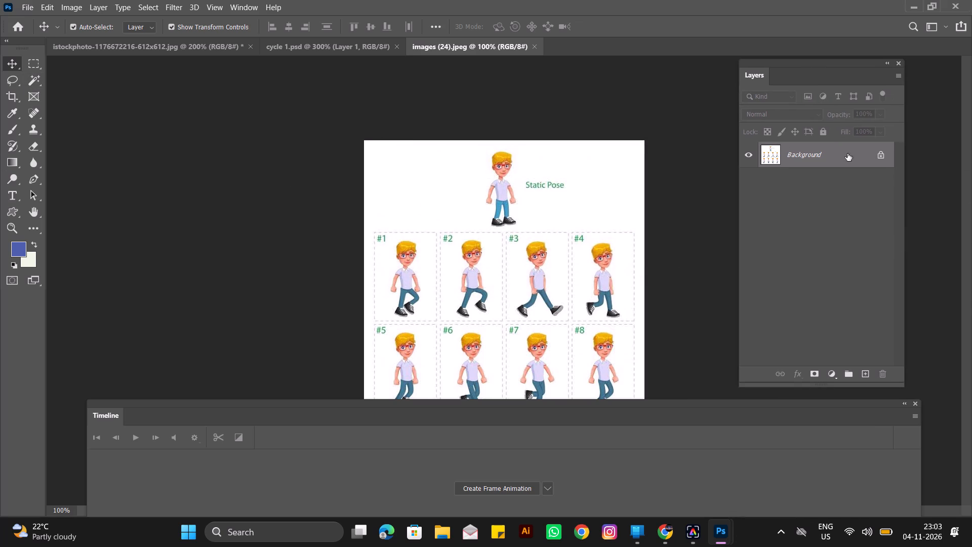
{"action": "scroll", "coordinate": [473, 315], "scroll_direction": "down", "scroll_amount": 1}
{"action": "left_click", "coordinate": [914, 405]}
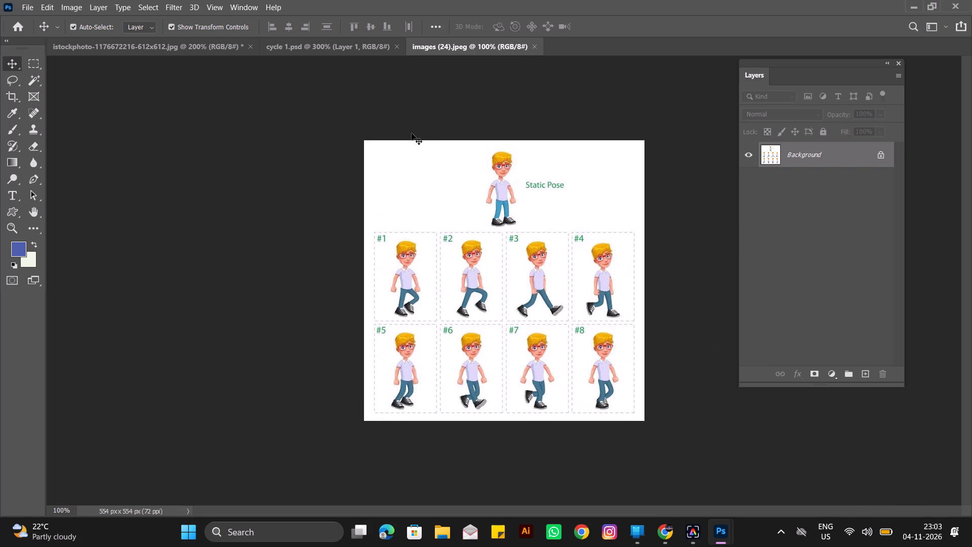
Close cycle 1.psd and the istockphoto walking man image without saving, keeping the images (24) pose sheet open.
{"action": "left_click", "coordinate": [361, 47]}
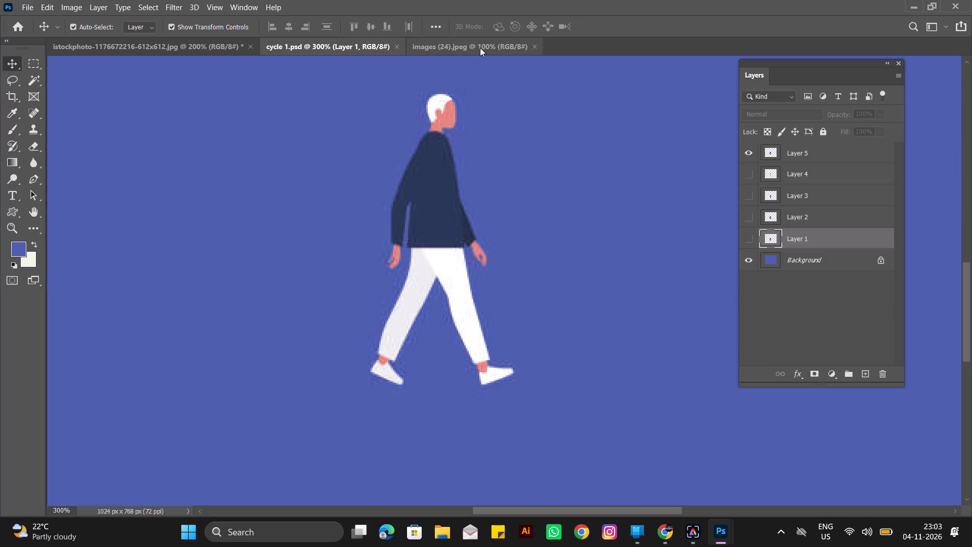
{"action": "left_click", "coordinate": [497, 48]}
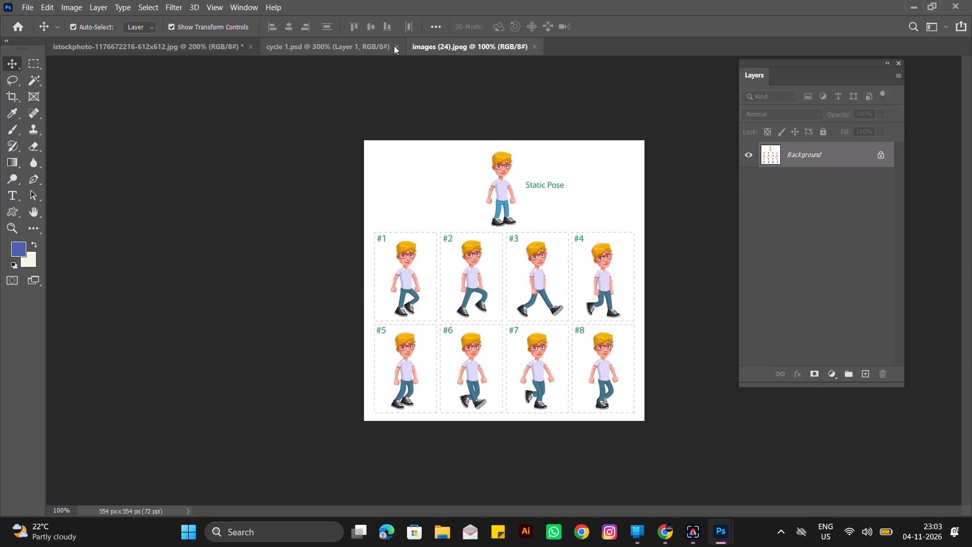
{"action": "left_click", "coordinate": [394, 46]}
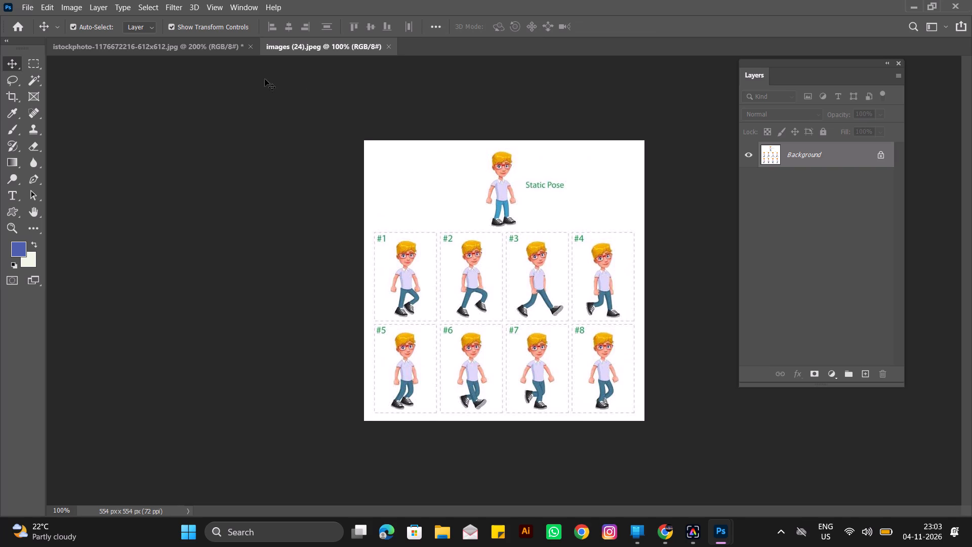
{"action": "left_click", "coordinate": [251, 48]}
{"action": "left_click", "coordinate": [497, 215]}
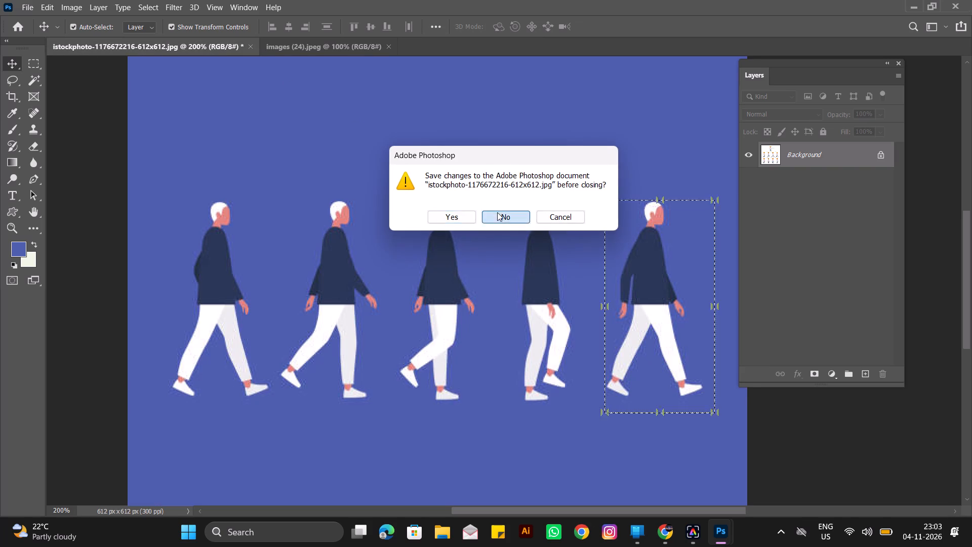
Start a new document and reposition and enlarge its settings dialog until all the preset details fit.
{"action": "left_click", "coordinate": [29, 0]}
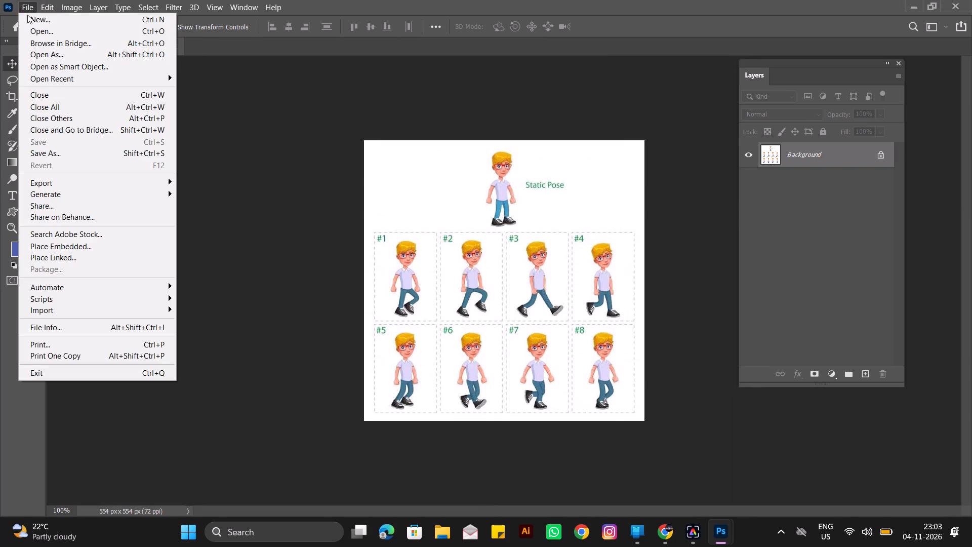
{"action": "left_click", "coordinate": [29, 17]}
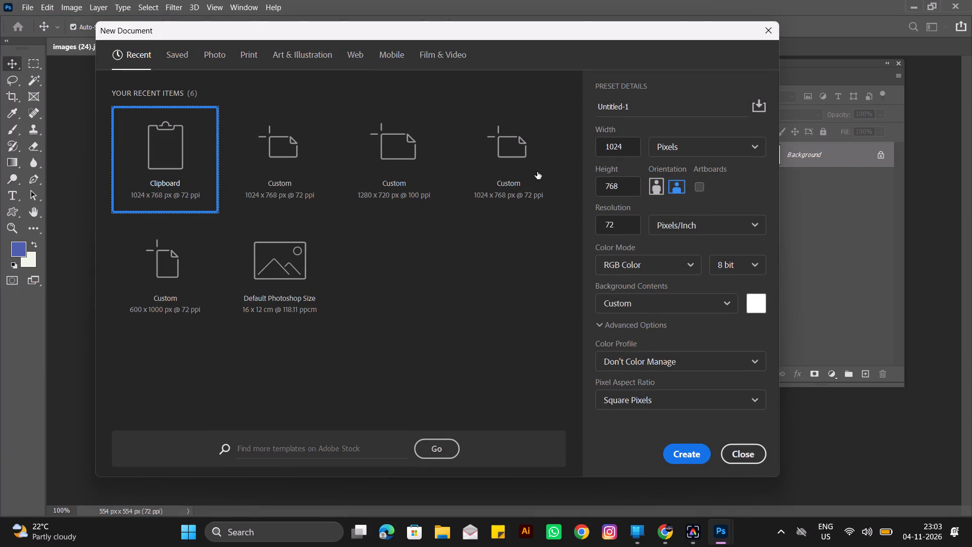
{"action": "left_click_drag", "start_coordinate": [503, 23], "coordinate": [474, 286]}
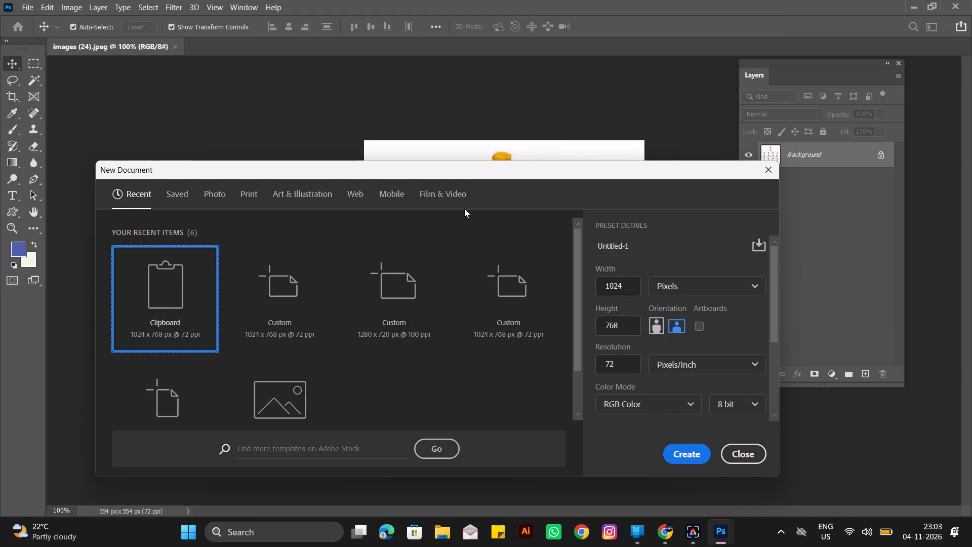
{"action": "left_click_drag", "start_coordinate": [458, 178], "coordinate": [399, 80]}
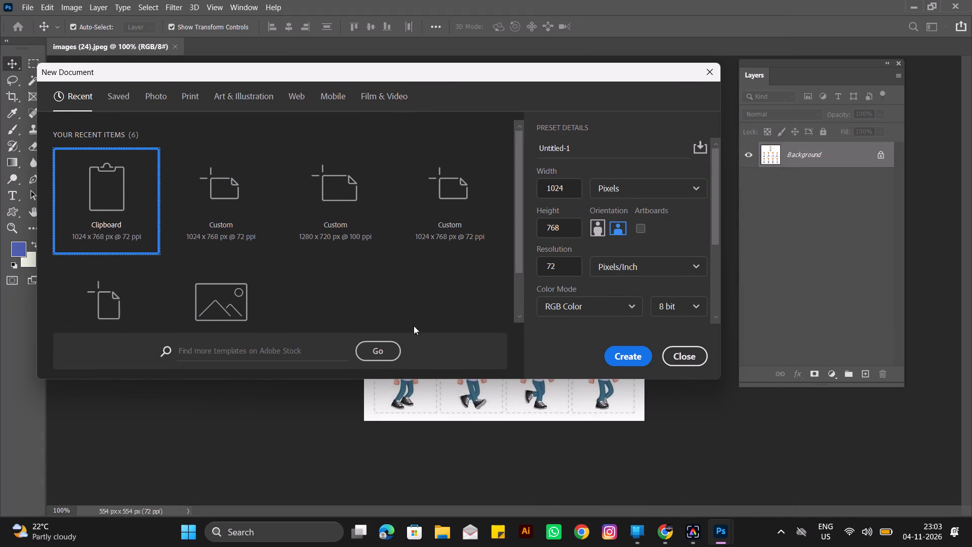
{"action": "left_click", "coordinate": [416, 375]}
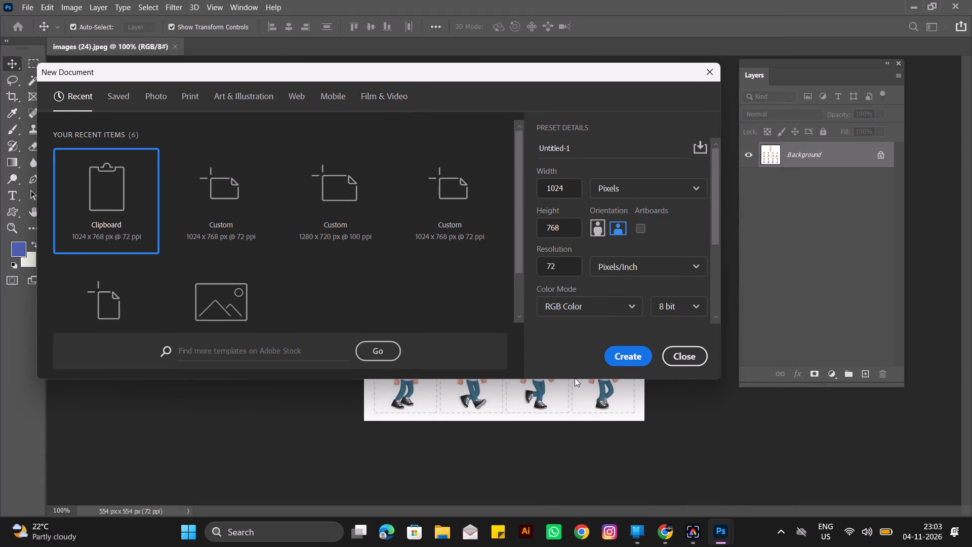
{"action": "left_click_drag", "start_coordinate": [575, 380], "coordinate": [587, 471]}
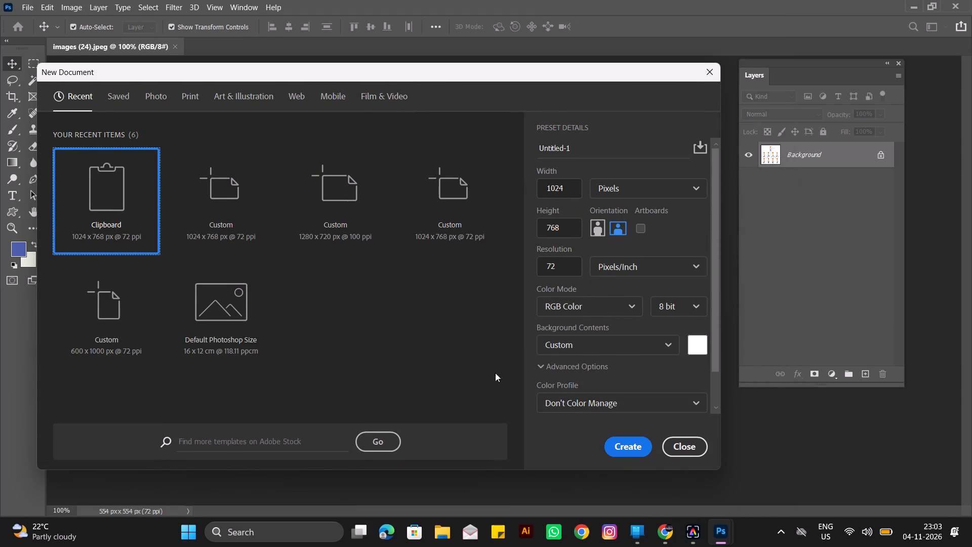
{"action": "left_click_drag", "start_coordinate": [361, 70], "coordinate": [388, 47]}
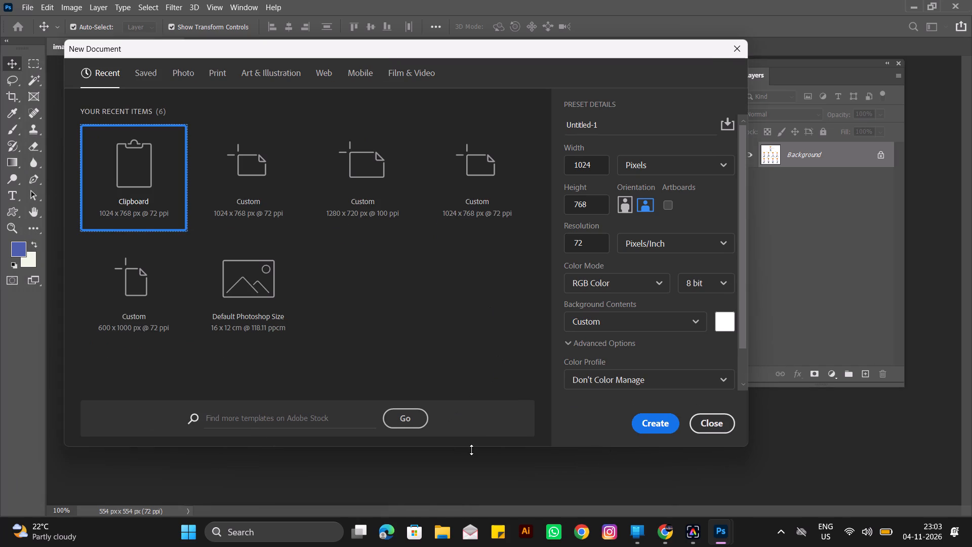
{"action": "left_click_drag", "start_coordinate": [472, 450], "coordinate": [492, 517]}
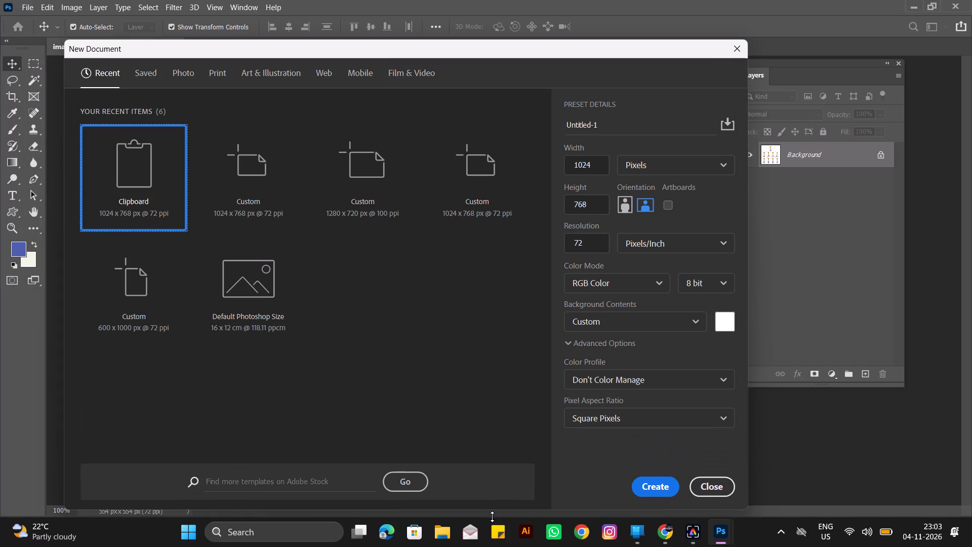
{"action": "left_click_drag", "start_coordinate": [492, 517], "coordinate": [491, 489]}
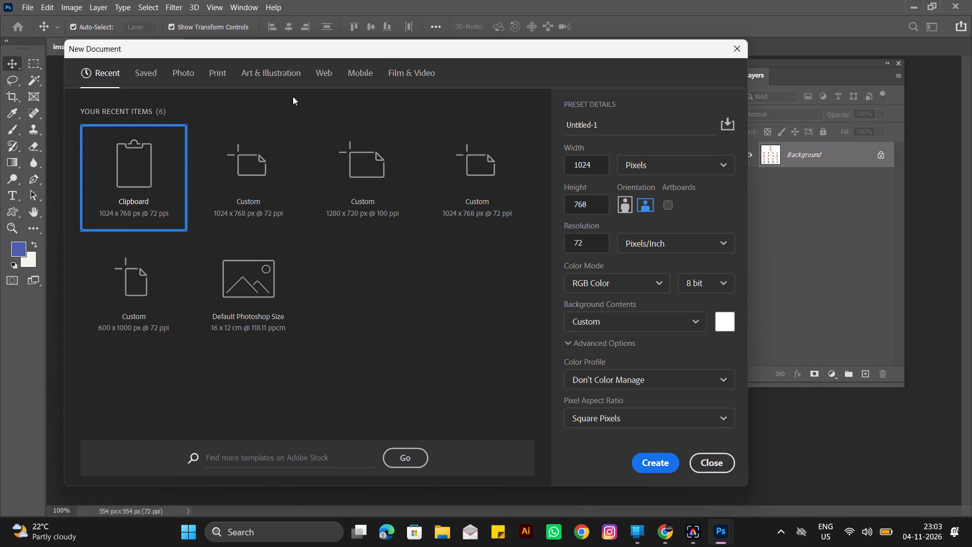
Create a blank document from the Web Minimum preset, 1024 x 768 px at 72 ppi, with artboards turned off.
{"action": "left_click", "coordinate": [323, 75]}
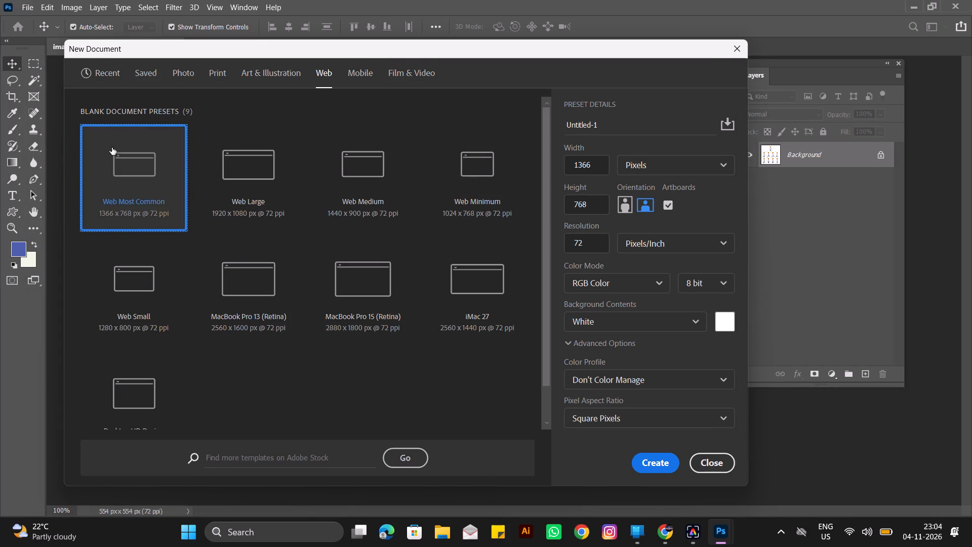
{"action": "left_click", "coordinate": [141, 77]}
{"action": "left_click", "coordinate": [116, 70]}
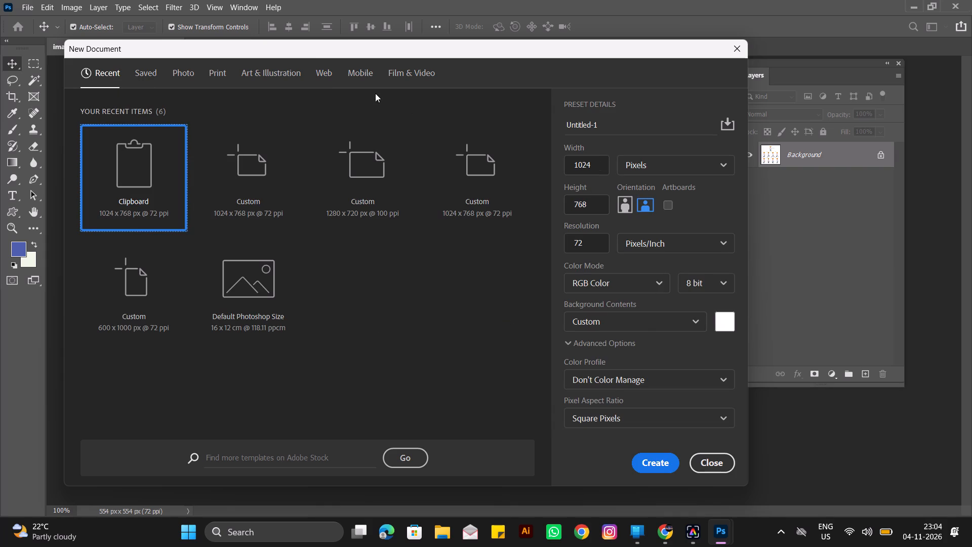
{"action": "left_click", "coordinate": [331, 74]}
{"action": "left_click", "coordinate": [468, 178]}
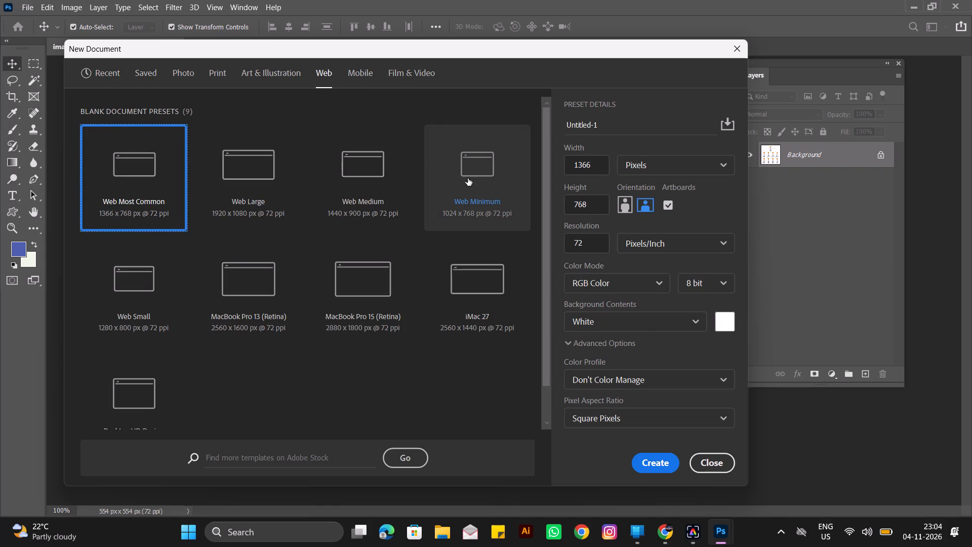
{"action": "left_click", "coordinate": [661, 204]}
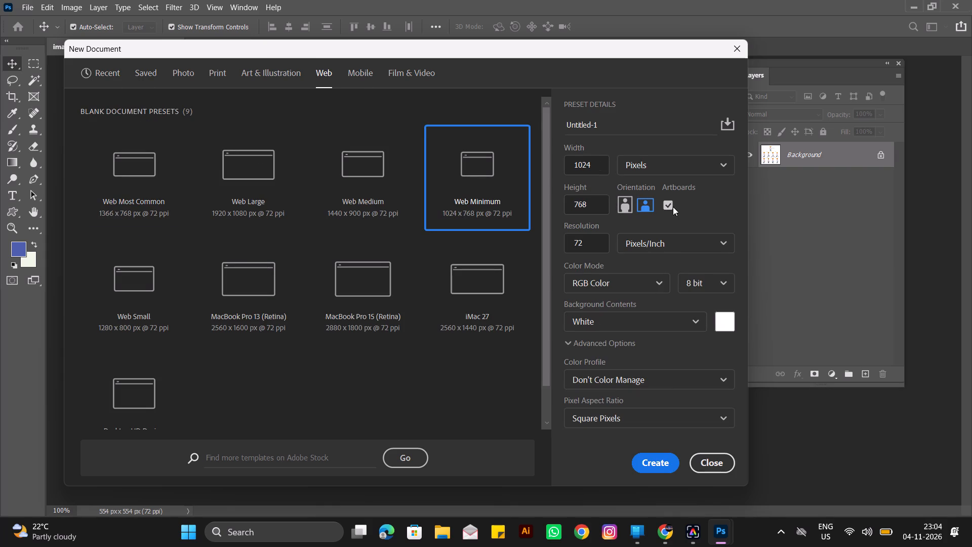
{"action": "left_click", "coordinate": [671, 202]}
{"action": "left_click", "coordinate": [667, 461]}
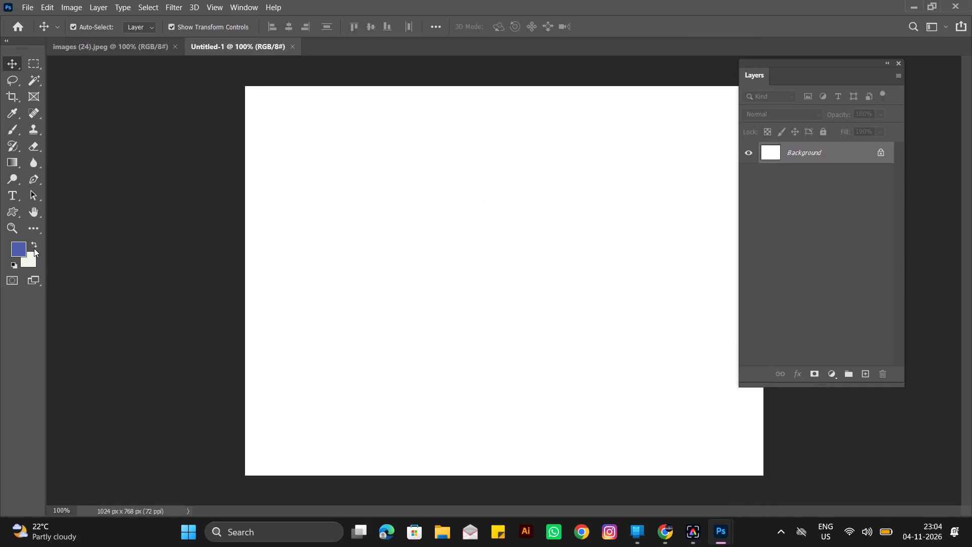
Reset the colours to white foreground and black background, and fill the Background layer with white.
{"action": "key", "text": "x"}
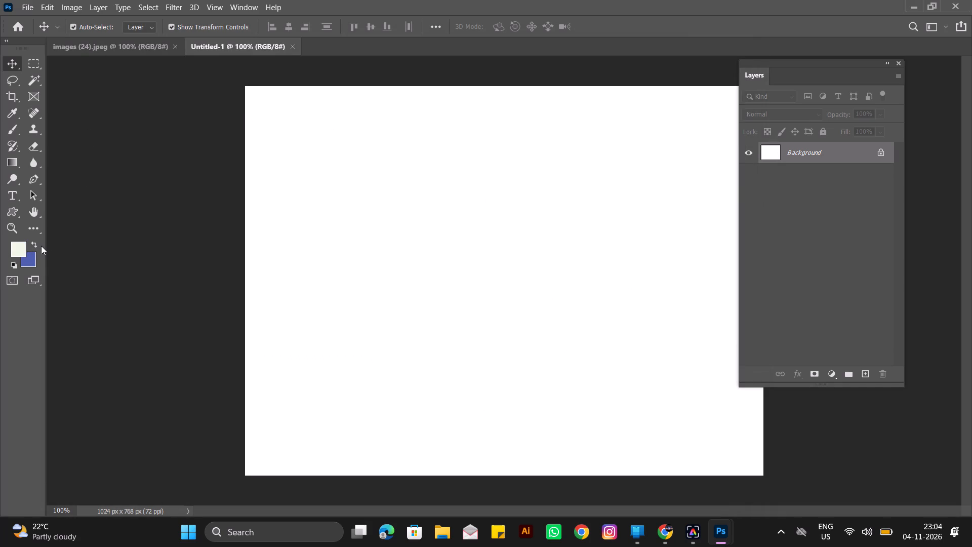
{"action": "key", "text": "d"}
{"action": "left_click", "coordinate": [34, 243]}
{"action": "key", "text": "ctrl+BackSpace"}
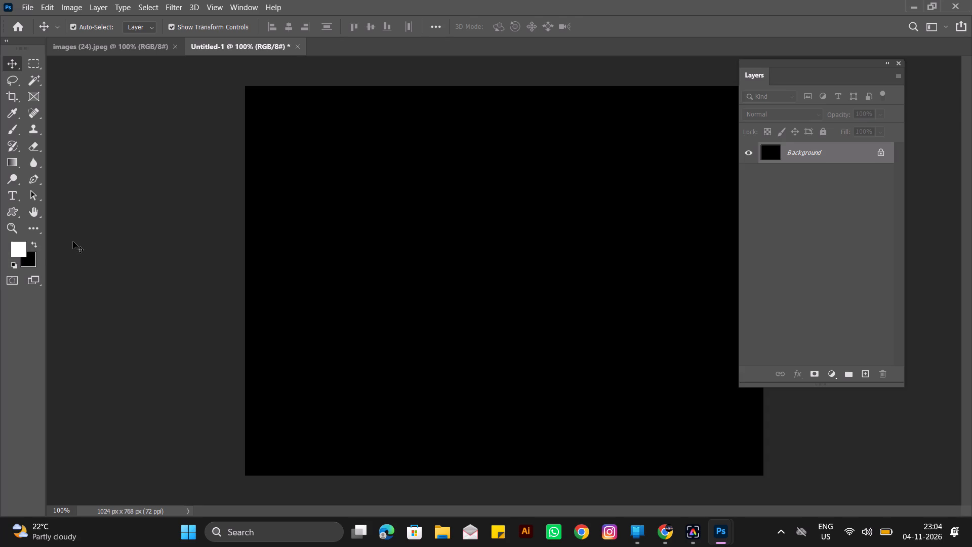
{"action": "key", "text": "ctrl+z"}
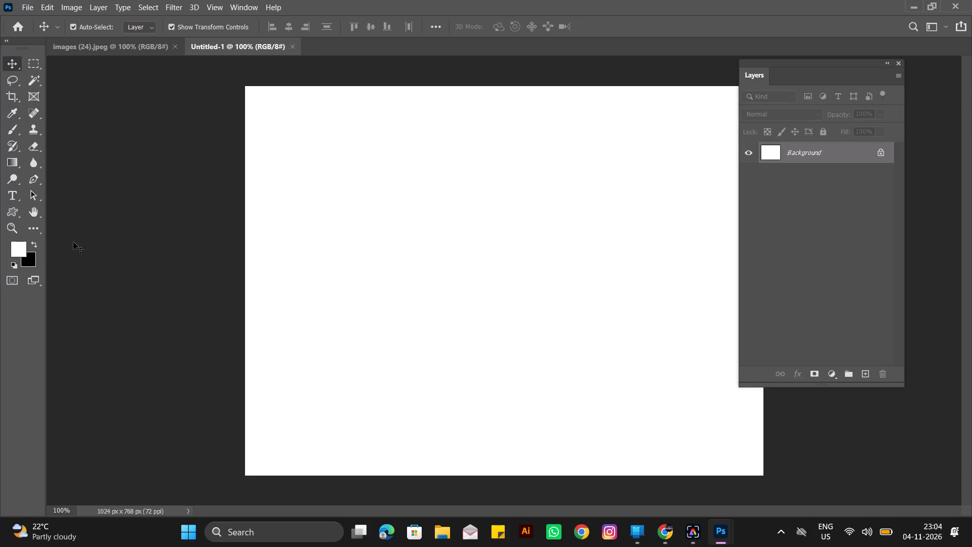
{"action": "key", "text": "alt+Delete"}
Return to the images (24) pose sheet and activate the Rectangular Marquee tool.
{"action": "left_click", "coordinate": [120, 39]}
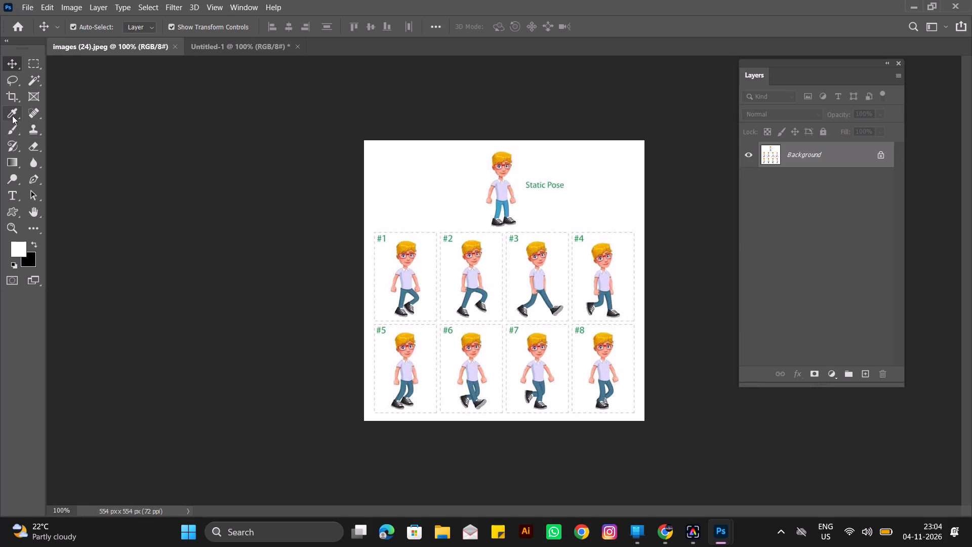
{"action": "left_click", "coordinate": [27, 64]}
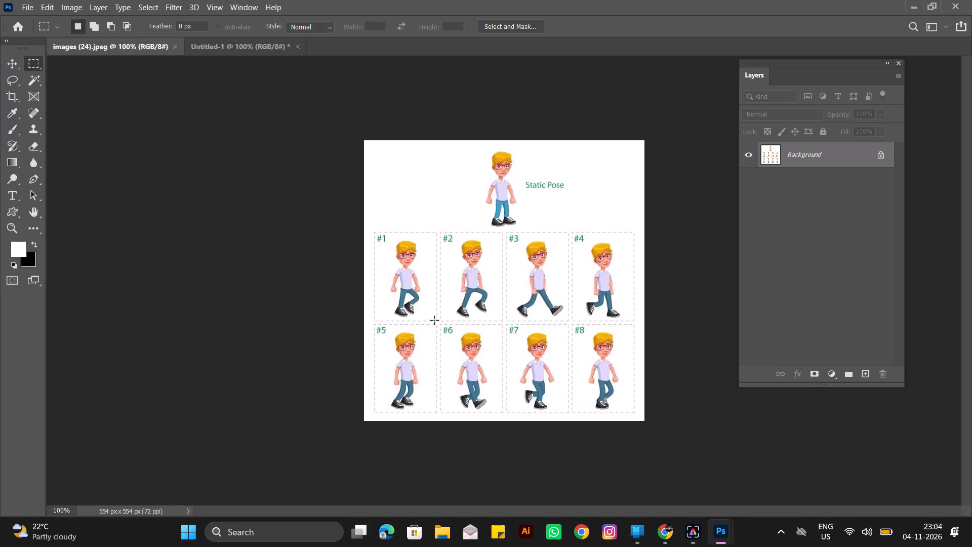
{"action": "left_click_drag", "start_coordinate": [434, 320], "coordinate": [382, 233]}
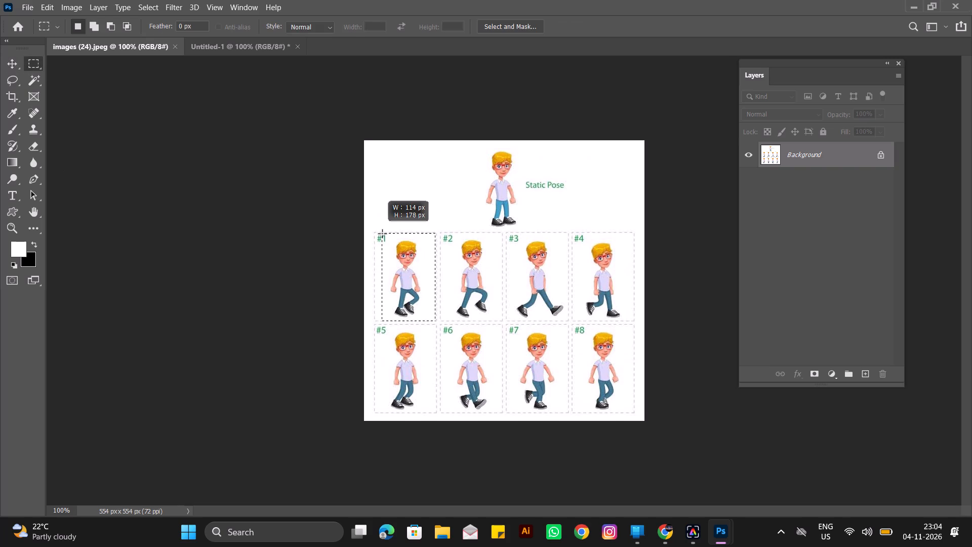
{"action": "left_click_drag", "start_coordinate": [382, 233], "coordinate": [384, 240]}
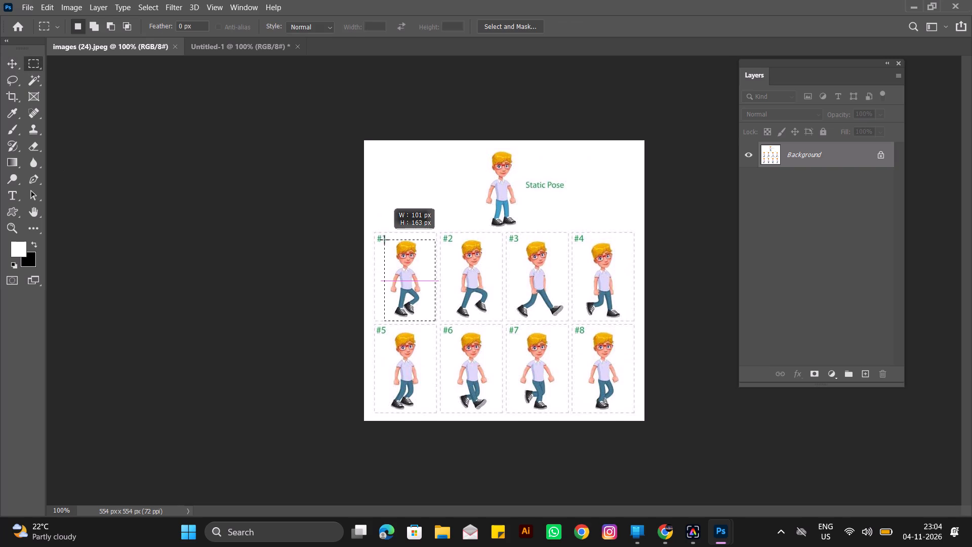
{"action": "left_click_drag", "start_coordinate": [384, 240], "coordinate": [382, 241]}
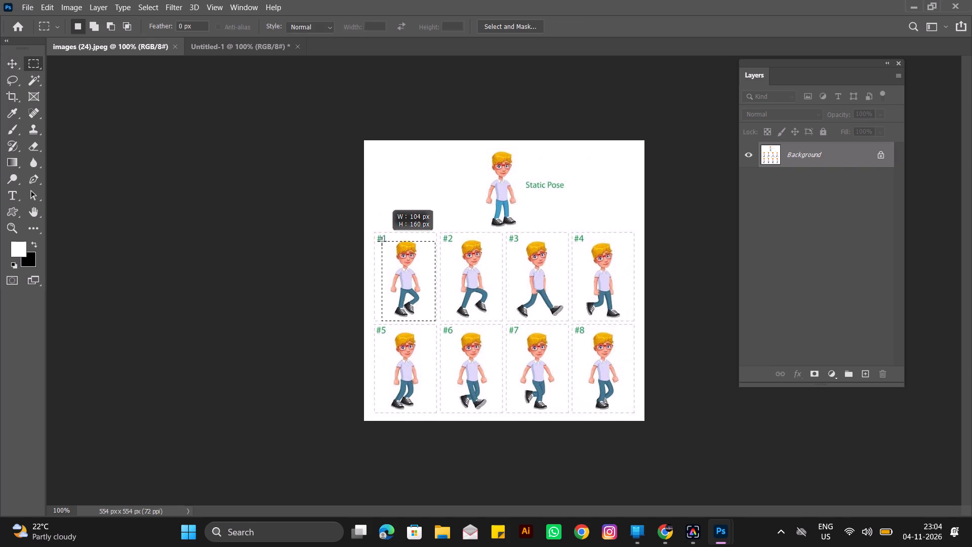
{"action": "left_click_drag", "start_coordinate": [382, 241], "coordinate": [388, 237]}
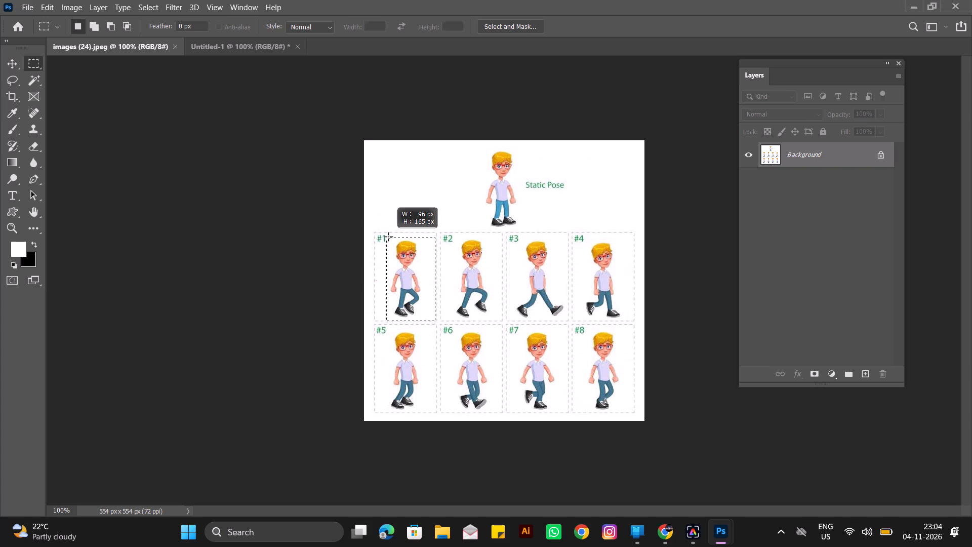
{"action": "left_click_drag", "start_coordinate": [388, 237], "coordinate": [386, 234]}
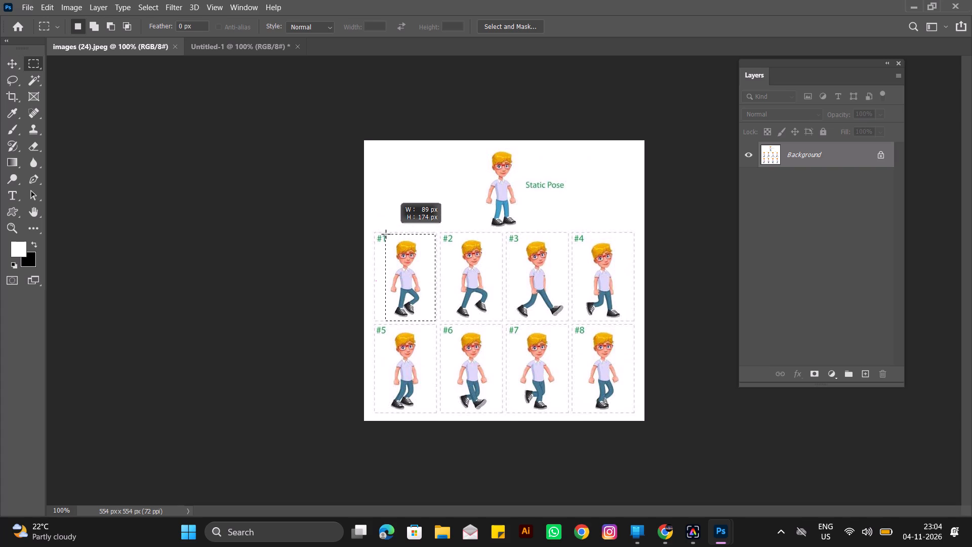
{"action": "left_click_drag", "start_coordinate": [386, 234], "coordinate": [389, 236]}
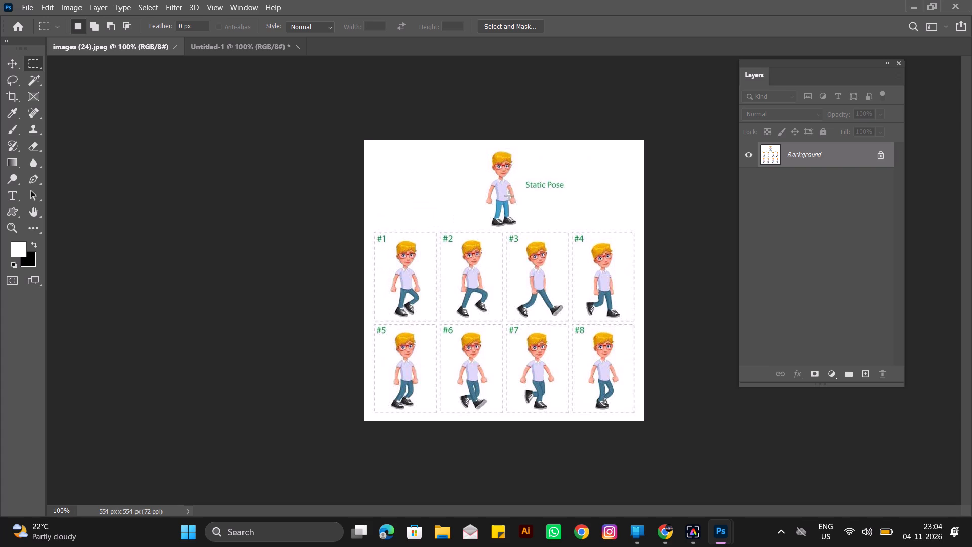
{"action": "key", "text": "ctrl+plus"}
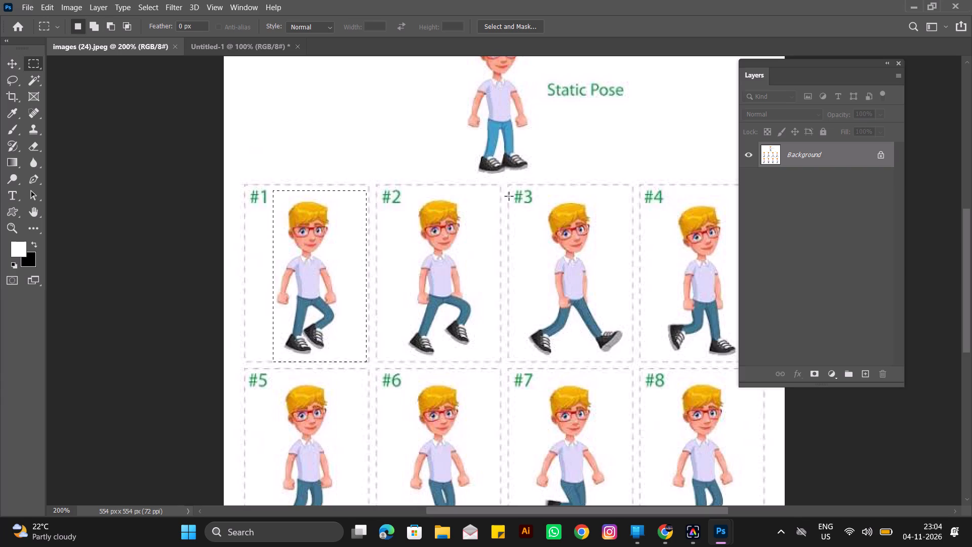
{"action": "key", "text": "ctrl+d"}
Select the #1 walking pose with a rectangular marquee that excludes its number label, and copy it into Untitled-1.
{"action": "left_click_drag", "start_coordinate": [366, 361], "coordinate": [361, 320]}
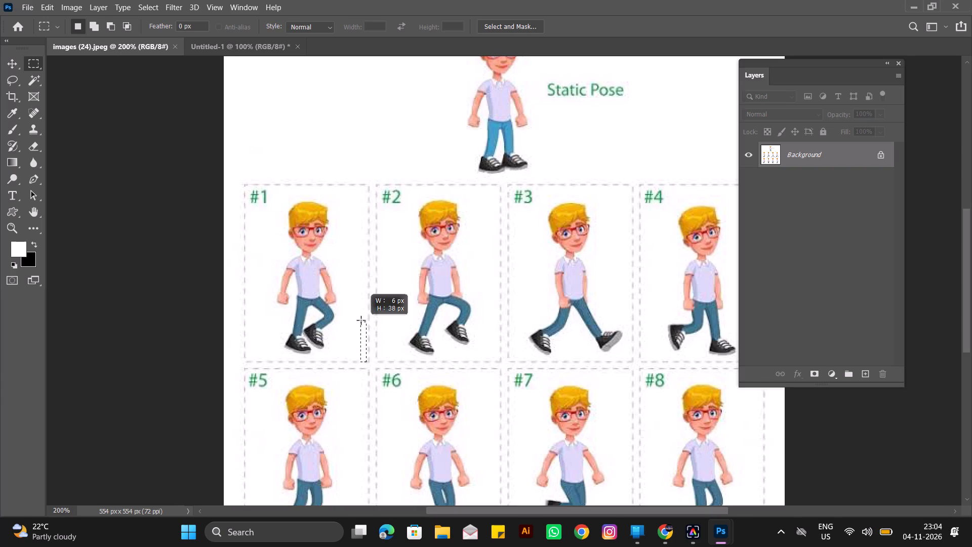
{"action": "left_click_drag", "start_coordinate": [361, 320], "coordinate": [302, 210]}
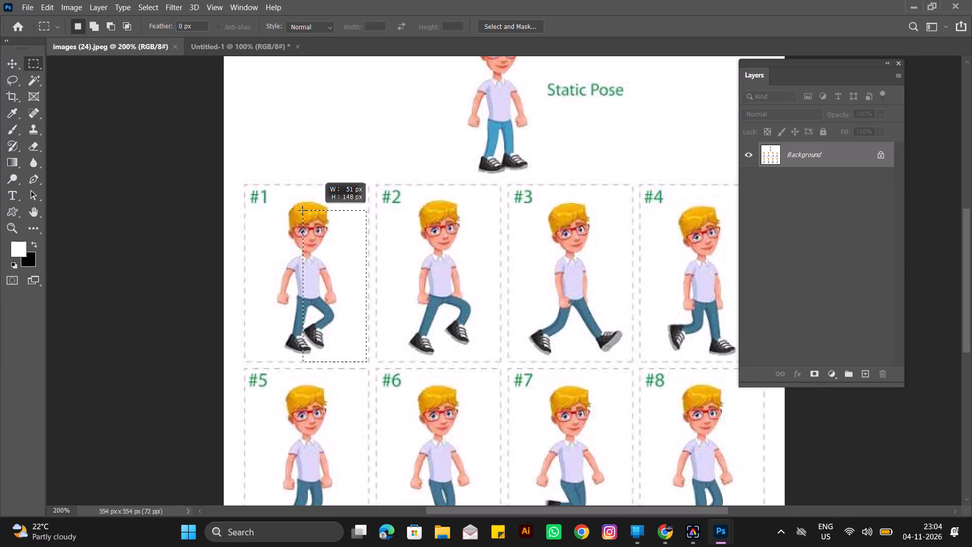
{"action": "left_click_drag", "start_coordinate": [302, 210], "coordinate": [273, 197]}
{"action": "left_click", "coordinate": [4, 57]}
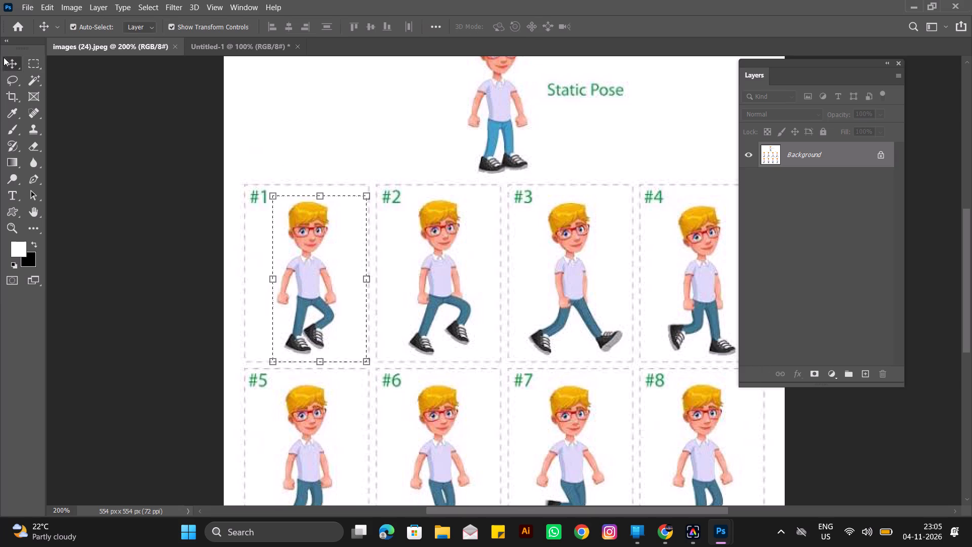
{"action": "left_click_drag", "start_coordinate": [316, 258], "coordinate": [245, 48]}
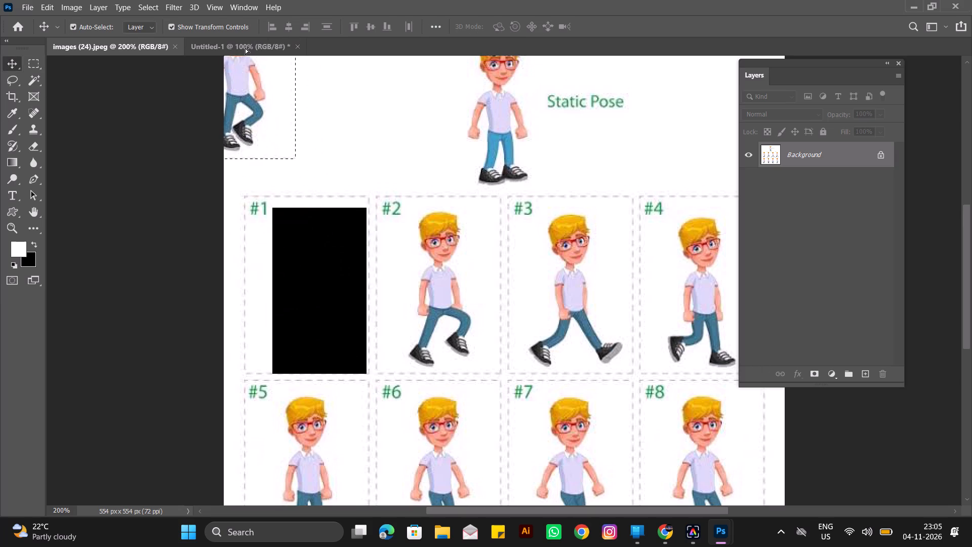
{"action": "left_click_drag", "start_coordinate": [245, 48], "coordinate": [472, 267]}
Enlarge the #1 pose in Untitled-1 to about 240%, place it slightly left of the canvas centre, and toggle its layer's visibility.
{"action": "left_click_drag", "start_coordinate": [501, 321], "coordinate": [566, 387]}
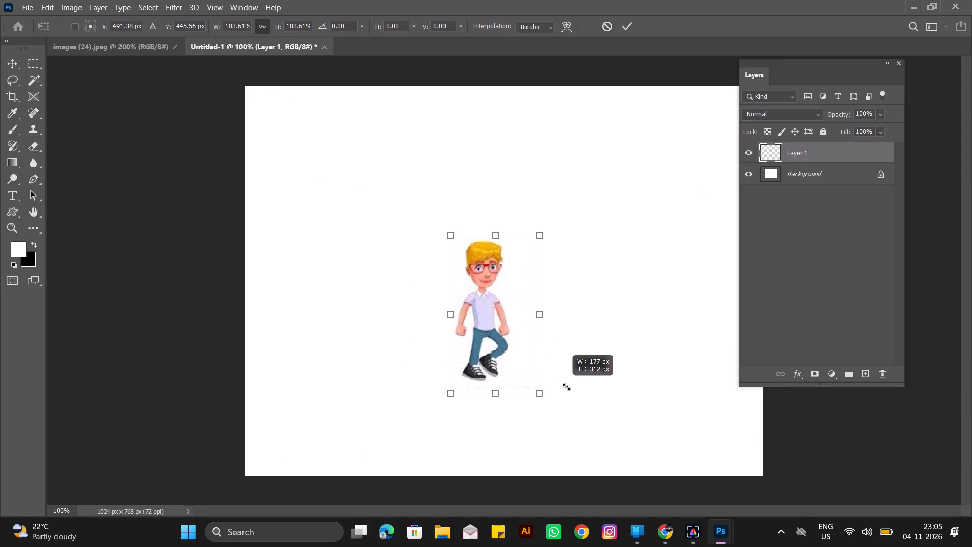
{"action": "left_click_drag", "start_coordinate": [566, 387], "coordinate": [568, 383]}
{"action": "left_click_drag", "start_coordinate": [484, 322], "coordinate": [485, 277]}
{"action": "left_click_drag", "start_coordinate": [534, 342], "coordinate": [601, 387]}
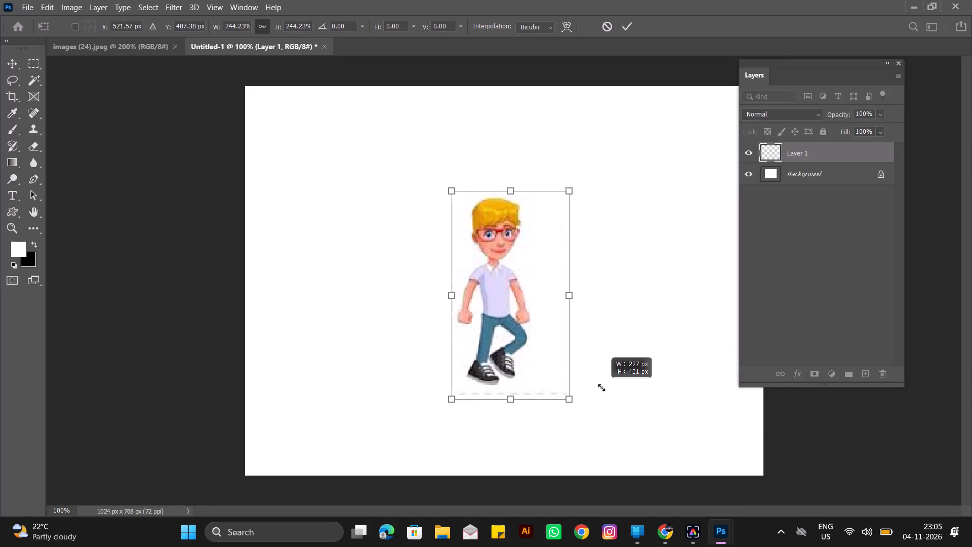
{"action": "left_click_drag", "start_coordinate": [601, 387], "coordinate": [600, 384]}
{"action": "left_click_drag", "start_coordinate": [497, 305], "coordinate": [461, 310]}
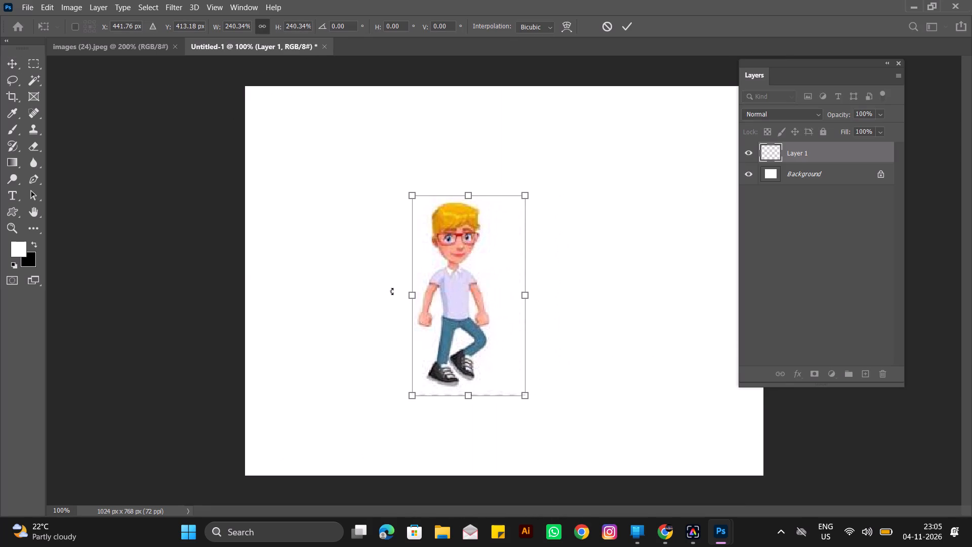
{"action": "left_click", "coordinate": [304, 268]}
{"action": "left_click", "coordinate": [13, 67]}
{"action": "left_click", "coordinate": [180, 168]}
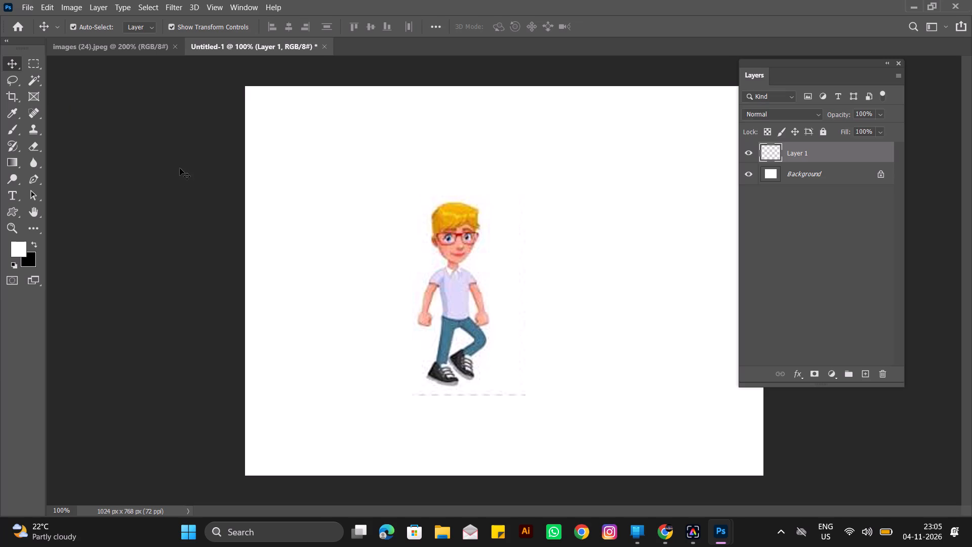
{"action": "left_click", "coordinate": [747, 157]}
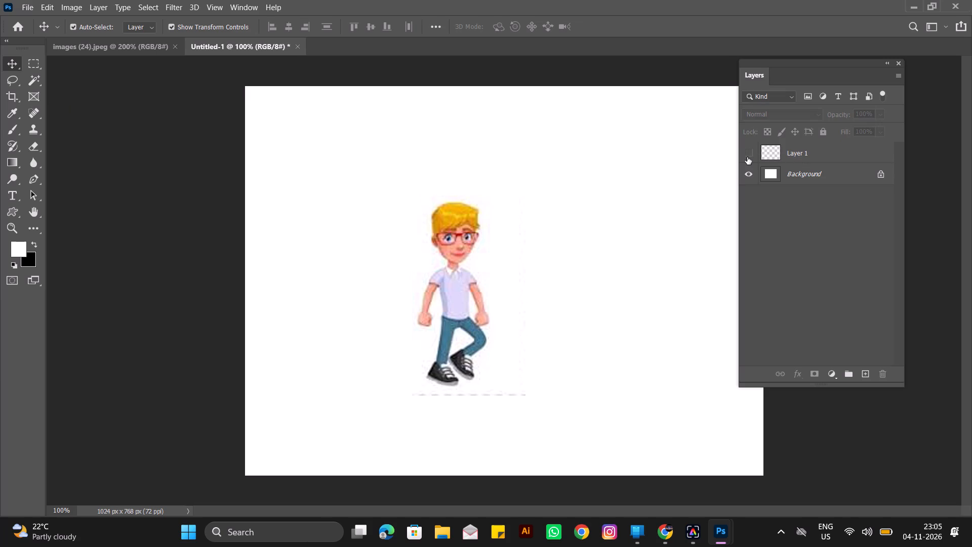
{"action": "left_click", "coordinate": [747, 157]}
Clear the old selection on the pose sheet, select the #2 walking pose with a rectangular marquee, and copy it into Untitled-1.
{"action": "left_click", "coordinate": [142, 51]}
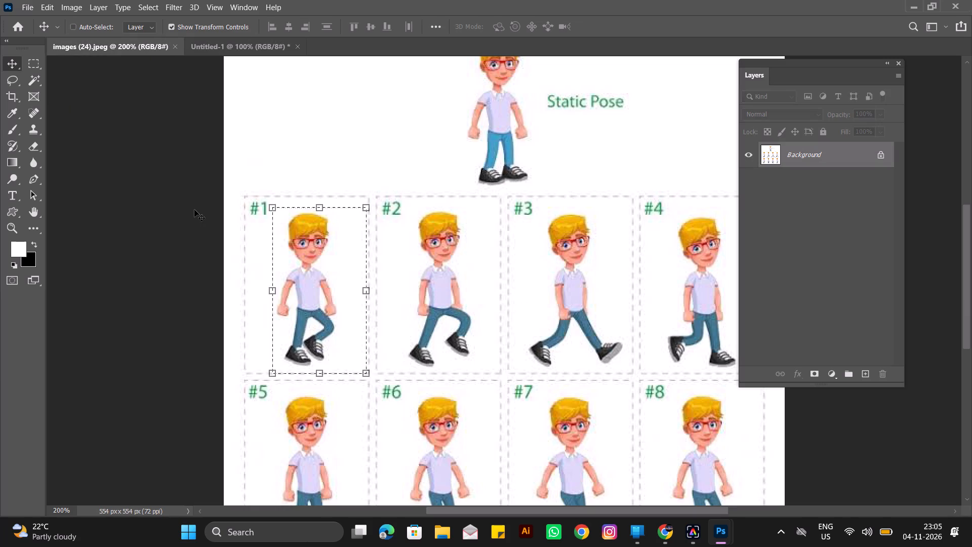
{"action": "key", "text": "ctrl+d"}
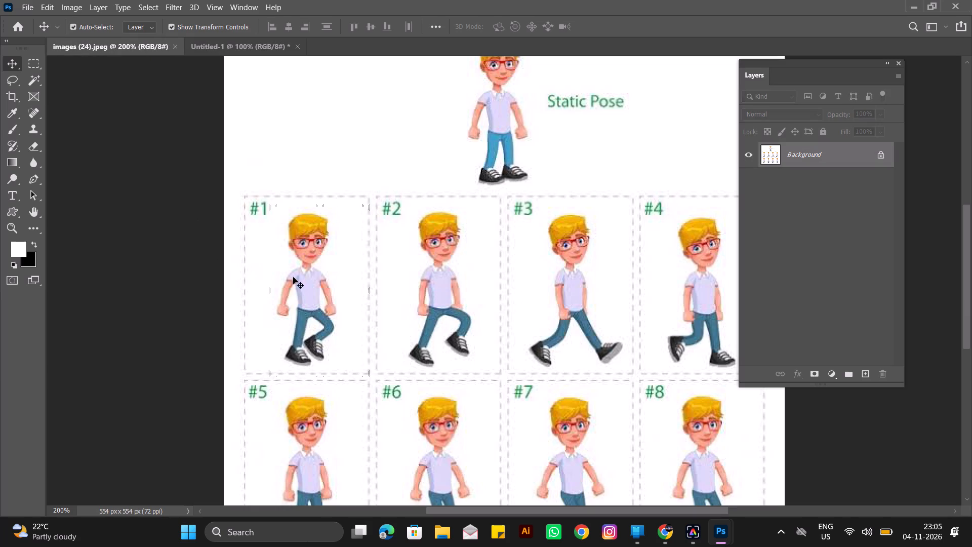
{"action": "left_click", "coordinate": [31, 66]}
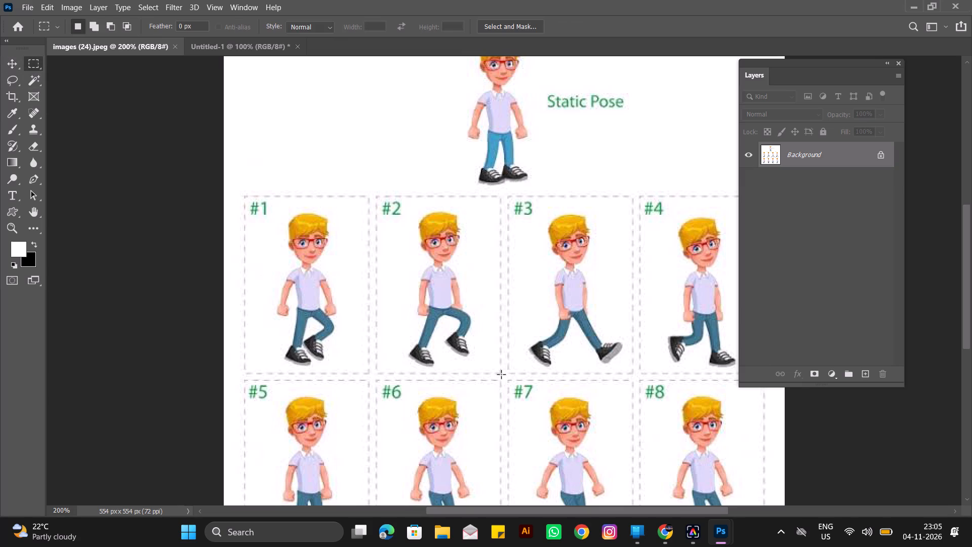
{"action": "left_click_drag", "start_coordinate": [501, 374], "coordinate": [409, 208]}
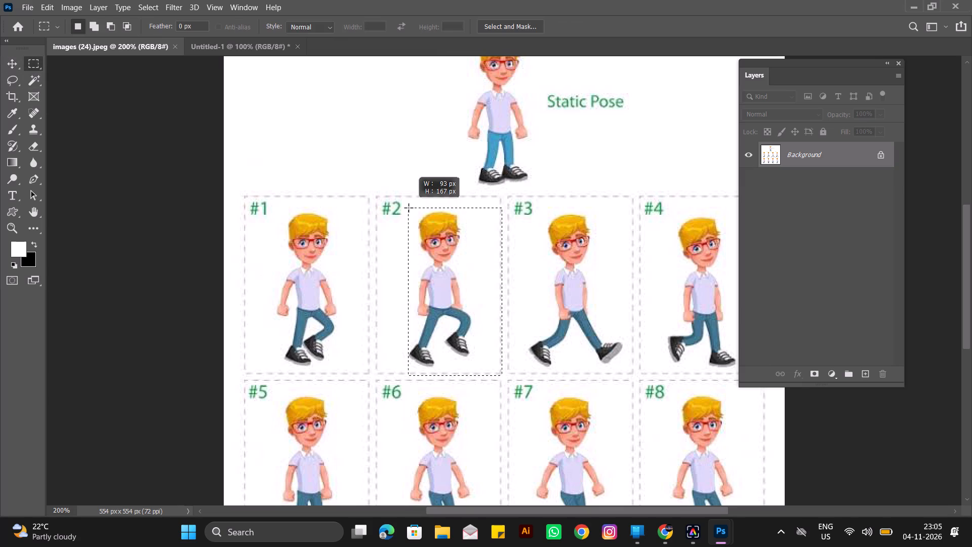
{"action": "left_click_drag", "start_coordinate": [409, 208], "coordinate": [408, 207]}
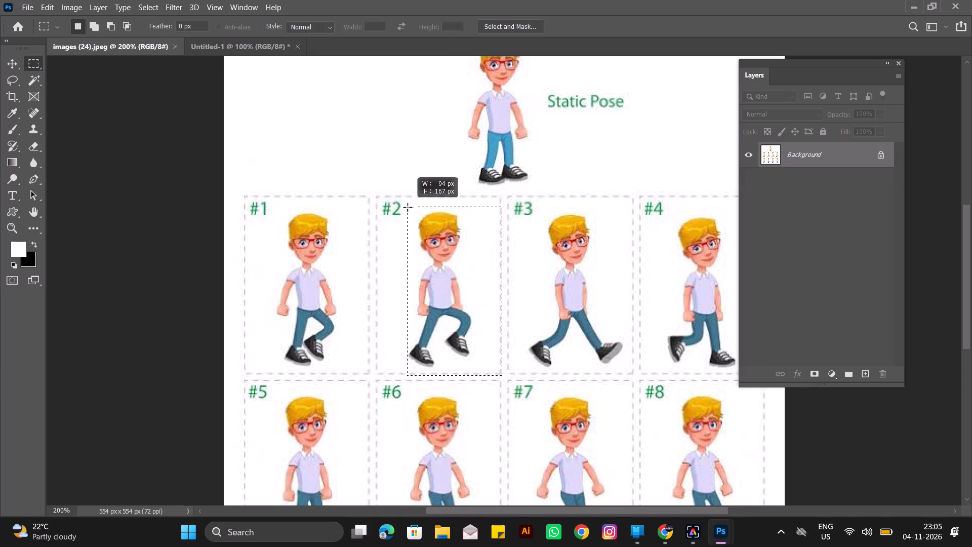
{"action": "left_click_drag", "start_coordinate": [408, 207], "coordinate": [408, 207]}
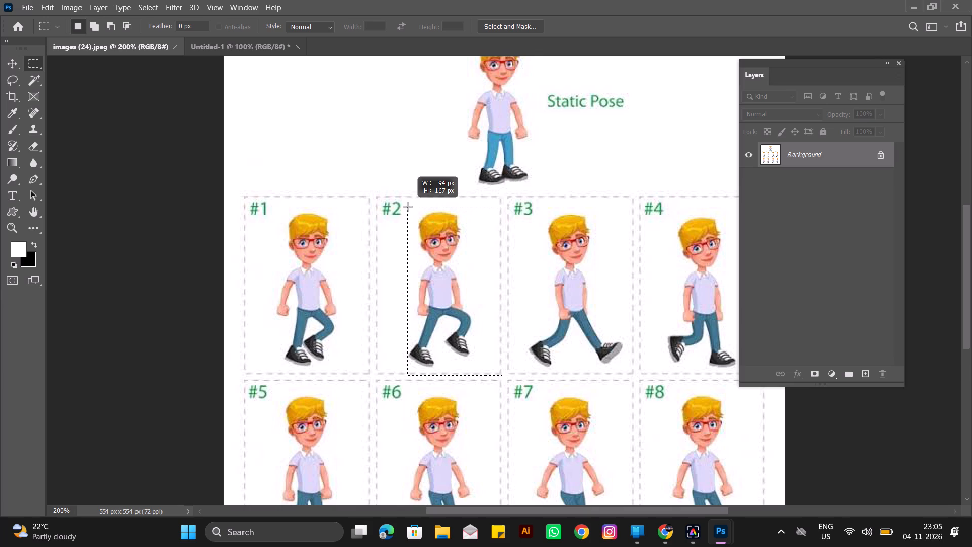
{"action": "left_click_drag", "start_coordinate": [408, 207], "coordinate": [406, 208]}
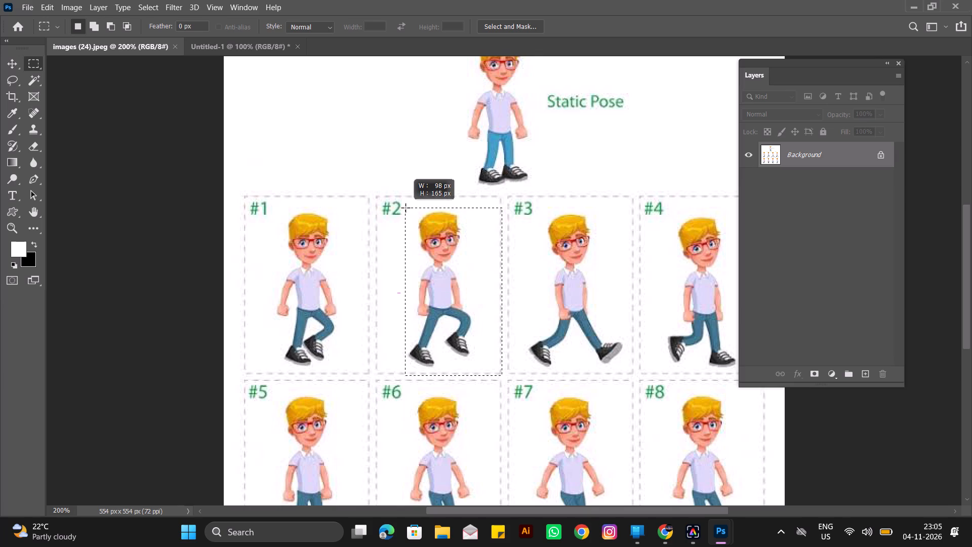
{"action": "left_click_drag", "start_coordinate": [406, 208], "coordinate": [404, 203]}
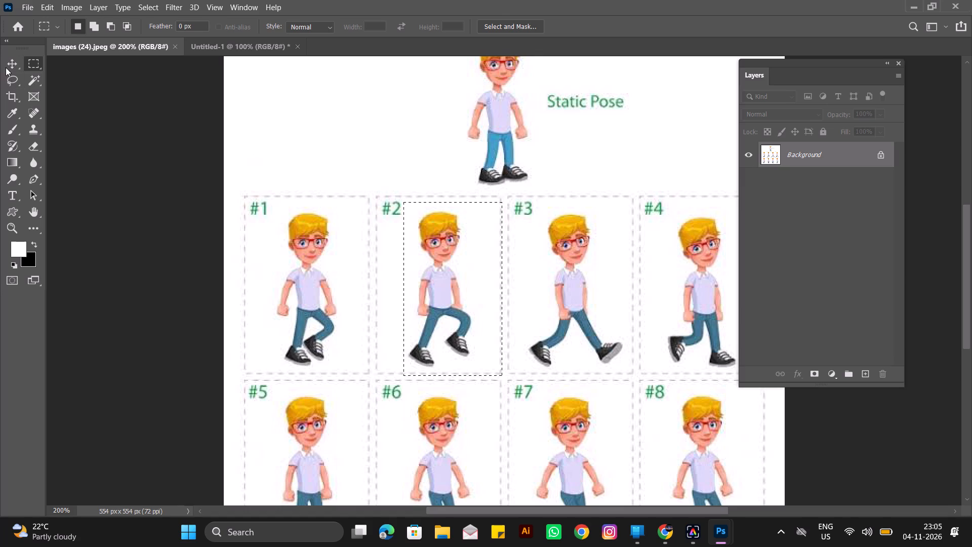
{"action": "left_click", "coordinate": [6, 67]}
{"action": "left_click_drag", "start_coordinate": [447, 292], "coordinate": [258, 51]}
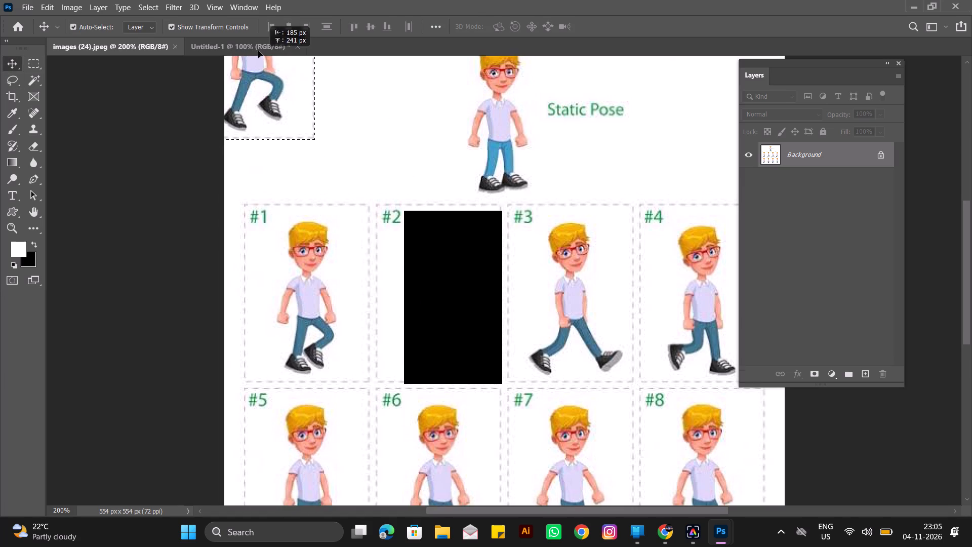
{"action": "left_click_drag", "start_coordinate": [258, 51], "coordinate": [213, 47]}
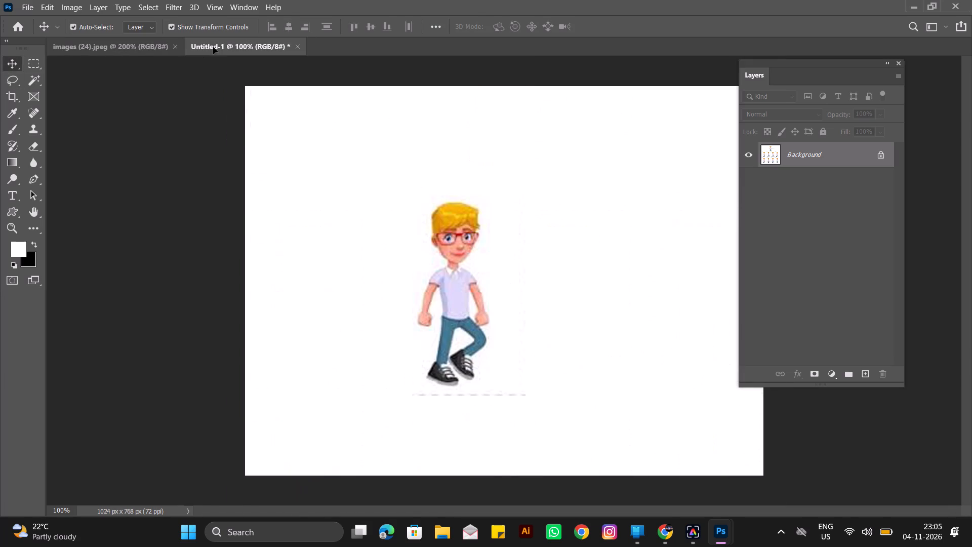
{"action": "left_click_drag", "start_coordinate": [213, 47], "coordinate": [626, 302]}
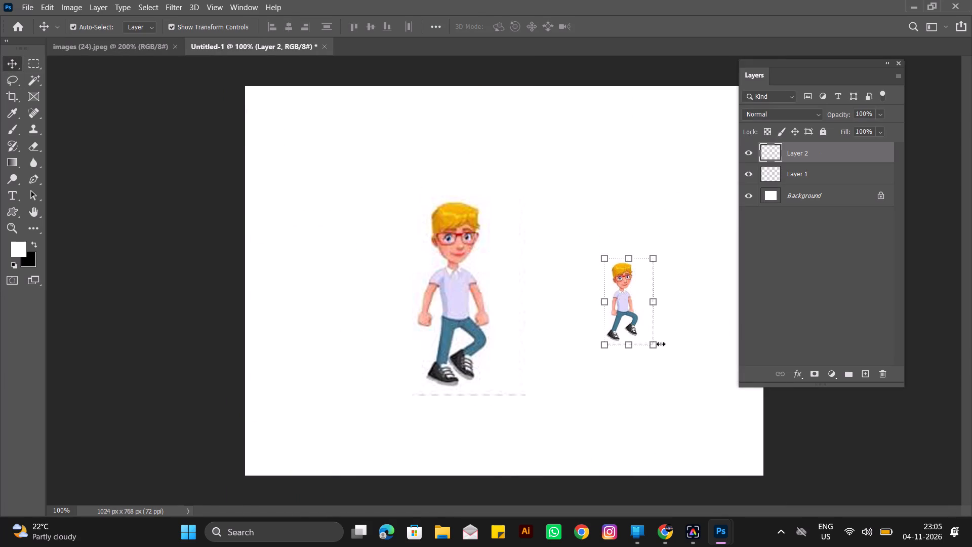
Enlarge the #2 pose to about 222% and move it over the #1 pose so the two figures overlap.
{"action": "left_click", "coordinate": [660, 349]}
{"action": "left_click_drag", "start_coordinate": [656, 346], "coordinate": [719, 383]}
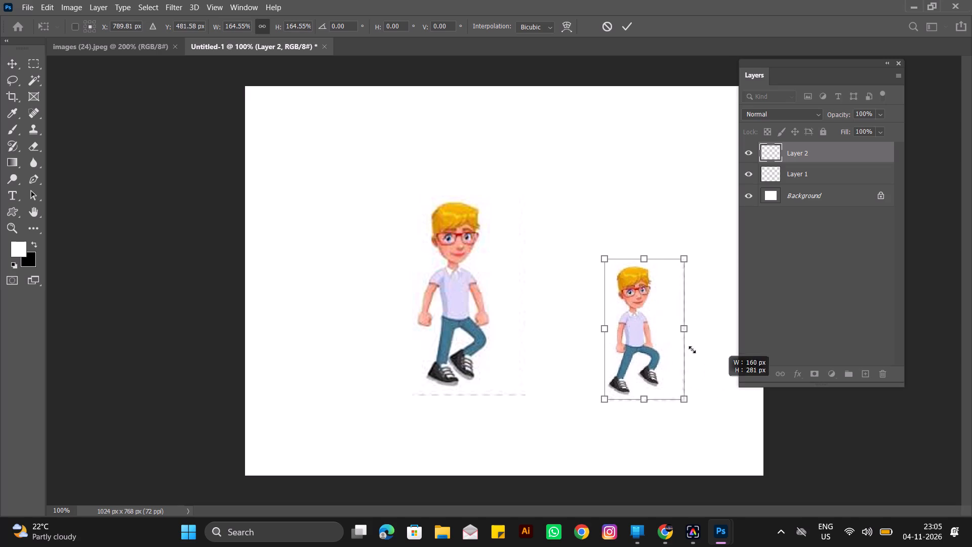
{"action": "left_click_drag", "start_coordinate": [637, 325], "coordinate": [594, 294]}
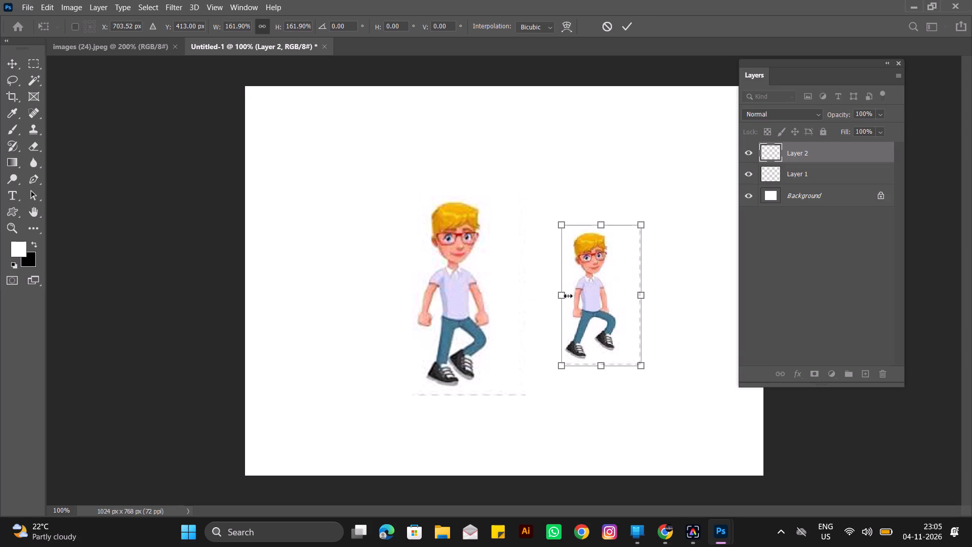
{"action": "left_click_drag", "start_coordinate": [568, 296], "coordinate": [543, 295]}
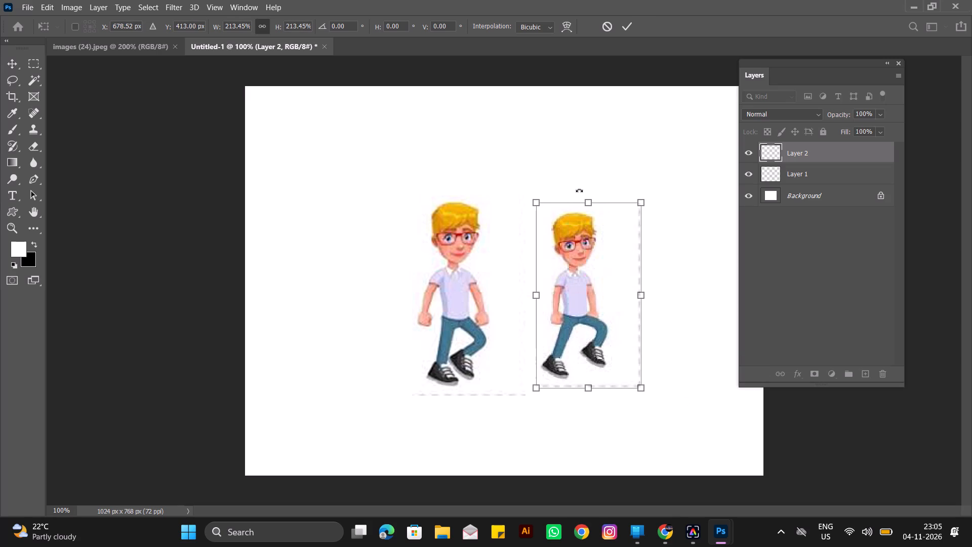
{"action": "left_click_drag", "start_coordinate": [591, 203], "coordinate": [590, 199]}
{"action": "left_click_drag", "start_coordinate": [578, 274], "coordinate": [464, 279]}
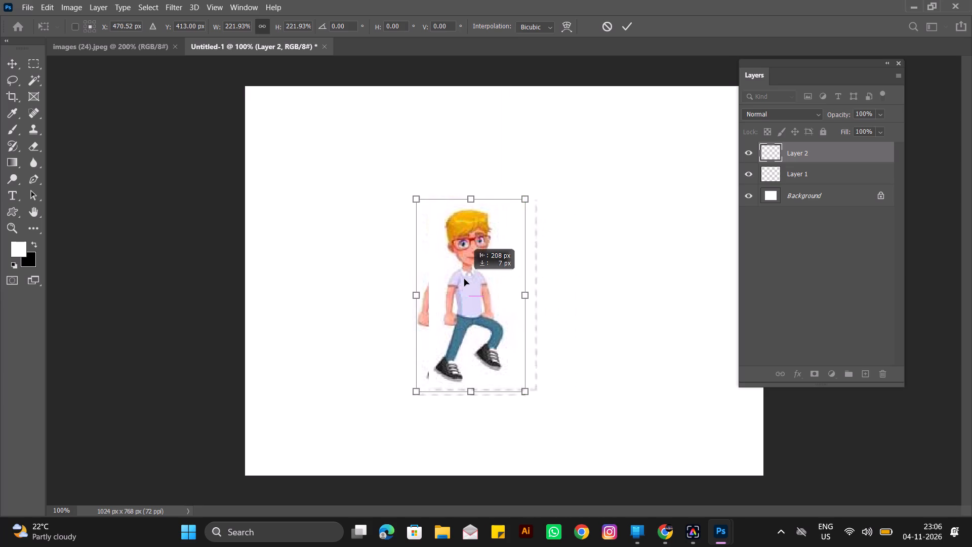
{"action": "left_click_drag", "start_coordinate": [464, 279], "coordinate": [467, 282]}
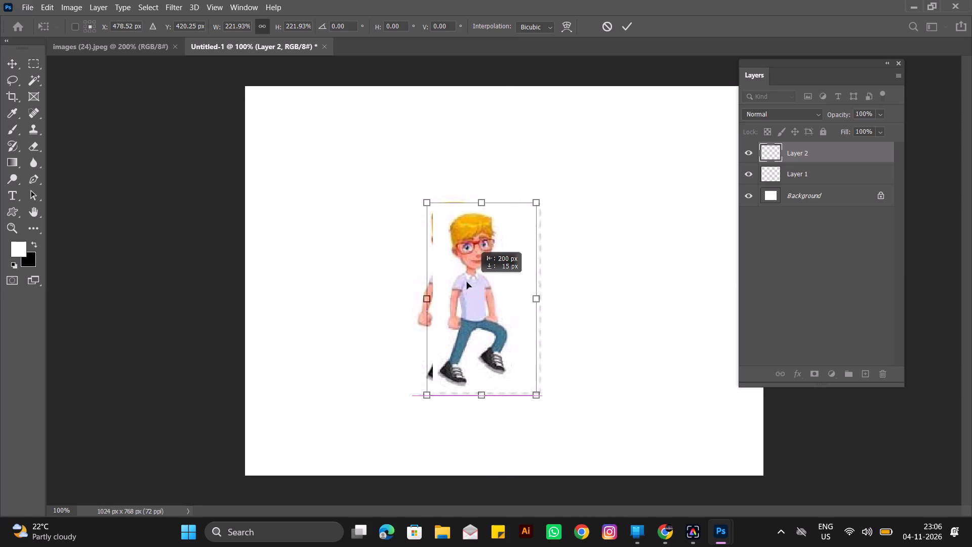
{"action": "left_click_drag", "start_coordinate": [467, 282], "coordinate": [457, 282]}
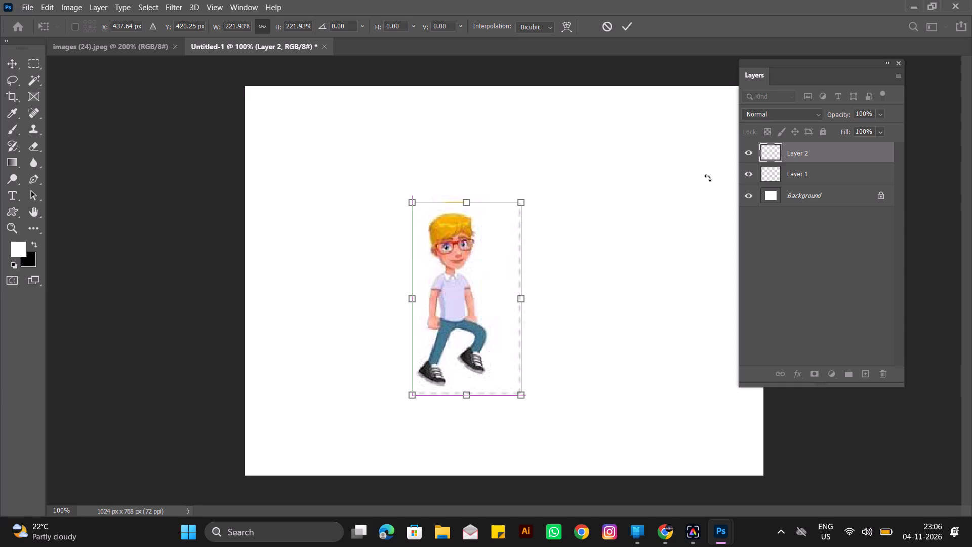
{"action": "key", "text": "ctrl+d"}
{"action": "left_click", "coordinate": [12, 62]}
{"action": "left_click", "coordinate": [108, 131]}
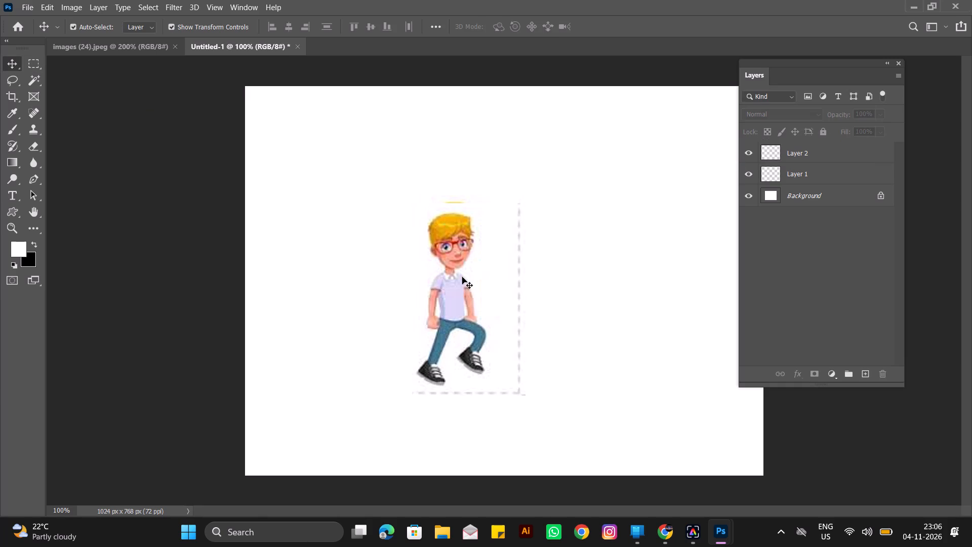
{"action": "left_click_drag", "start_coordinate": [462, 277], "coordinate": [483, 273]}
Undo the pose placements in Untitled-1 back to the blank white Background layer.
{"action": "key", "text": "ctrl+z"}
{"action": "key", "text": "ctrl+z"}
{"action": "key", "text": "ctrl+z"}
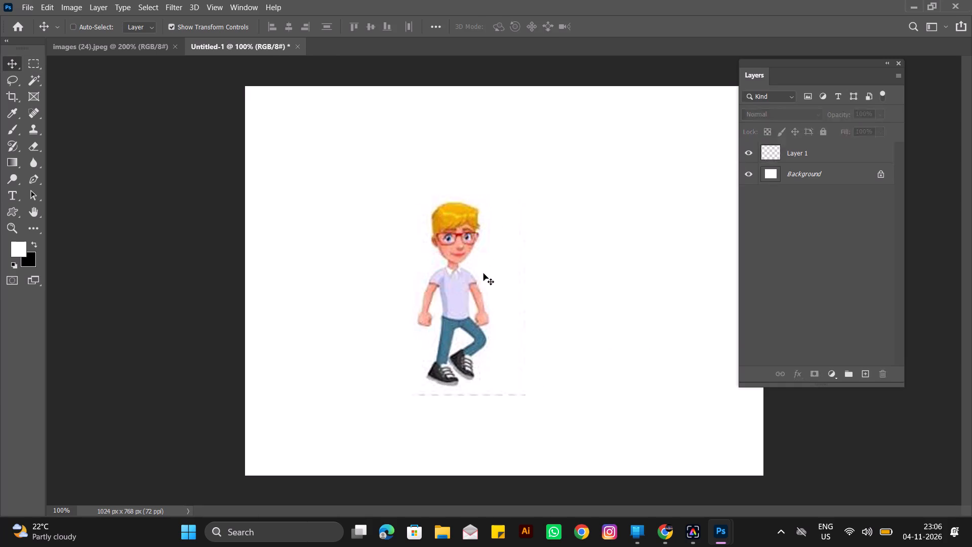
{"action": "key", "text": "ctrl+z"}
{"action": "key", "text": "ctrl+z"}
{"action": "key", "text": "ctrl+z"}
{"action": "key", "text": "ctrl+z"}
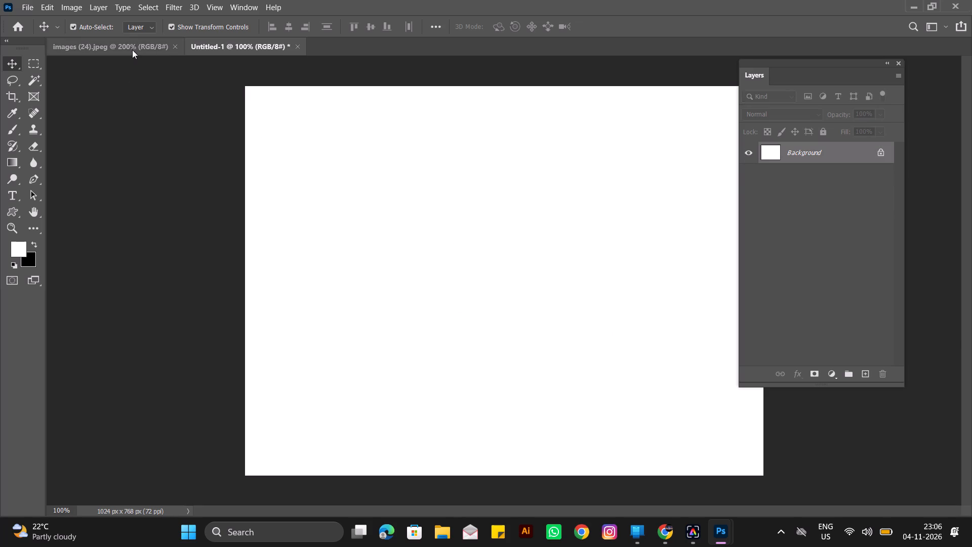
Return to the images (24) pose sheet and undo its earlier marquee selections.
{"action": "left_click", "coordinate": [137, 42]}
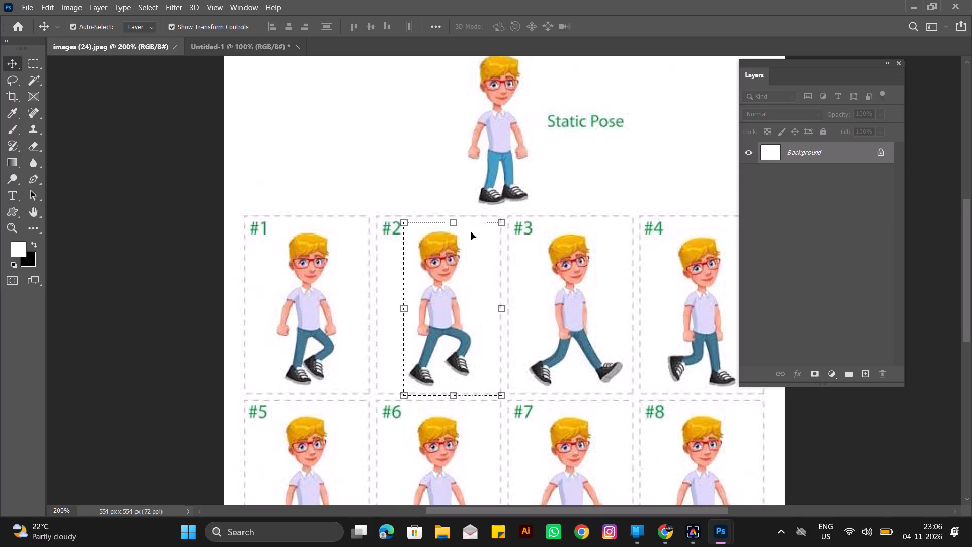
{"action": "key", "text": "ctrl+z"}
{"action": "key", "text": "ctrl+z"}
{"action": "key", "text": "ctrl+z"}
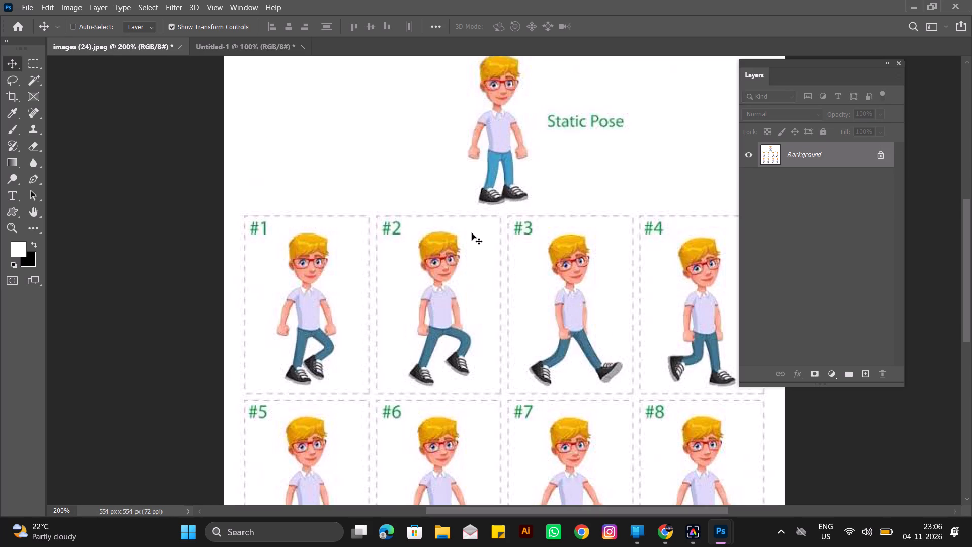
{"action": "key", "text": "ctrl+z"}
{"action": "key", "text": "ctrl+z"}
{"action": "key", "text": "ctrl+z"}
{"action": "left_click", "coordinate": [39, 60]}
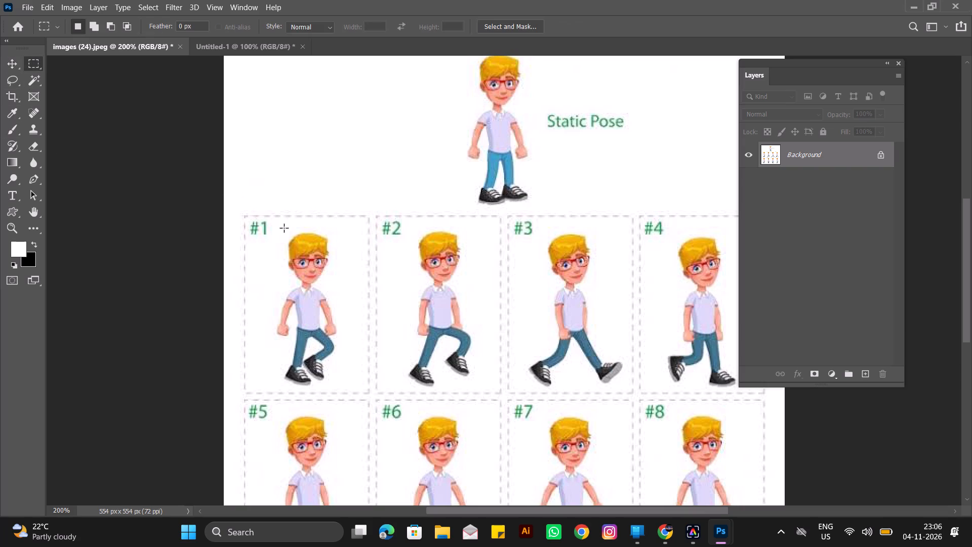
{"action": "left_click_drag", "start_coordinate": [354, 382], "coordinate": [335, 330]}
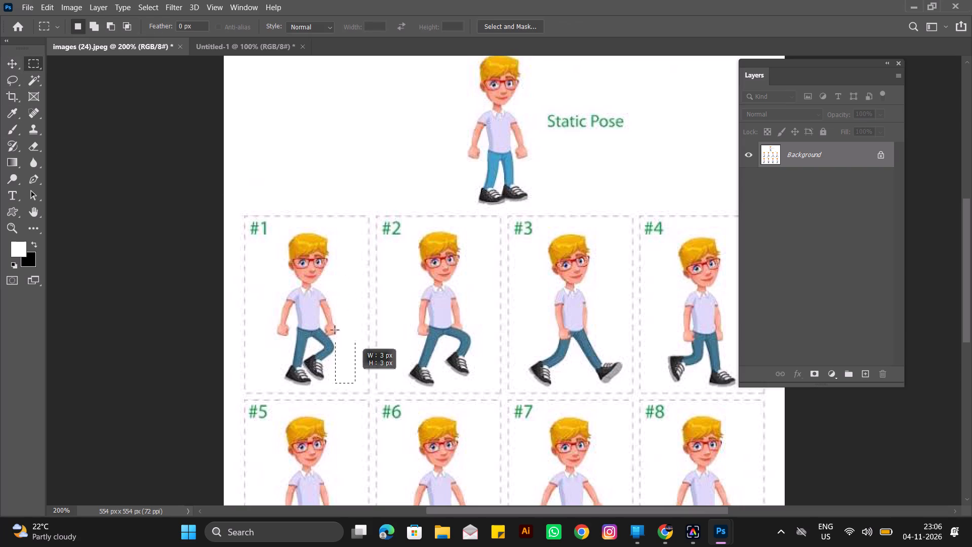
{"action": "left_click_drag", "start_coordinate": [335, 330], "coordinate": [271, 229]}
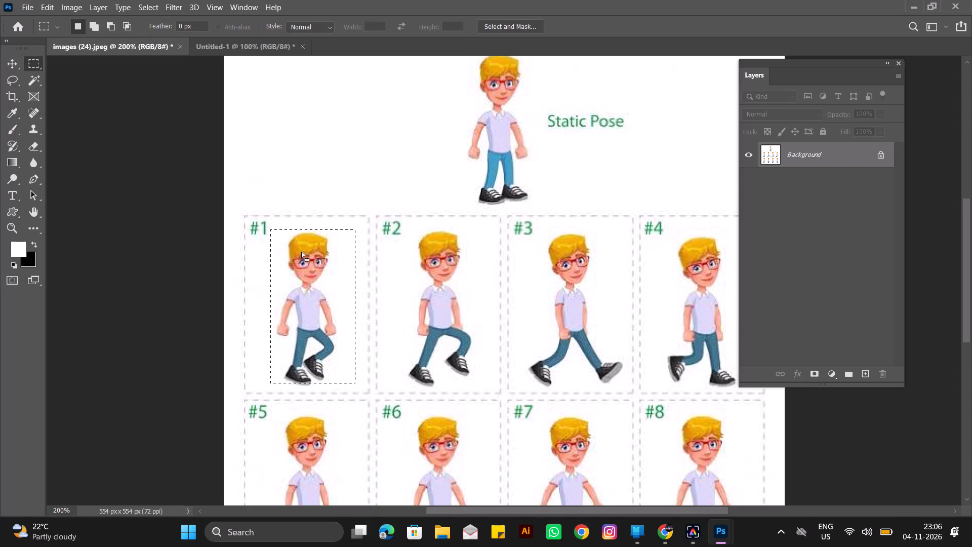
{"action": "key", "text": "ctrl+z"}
Select the #1 walking pose from head to shoes with a rectangular marquee and copy it into Untitled-1.
{"action": "left_click_drag", "start_coordinate": [352, 386], "coordinate": [263, 290]}
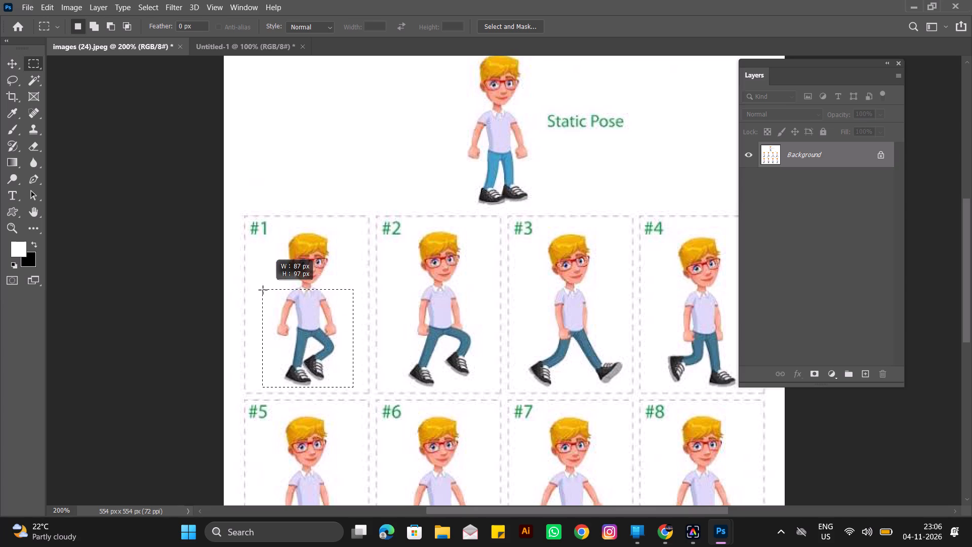
{"action": "left_click_drag", "start_coordinate": [263, 290], "coordinate": [276, 229]}
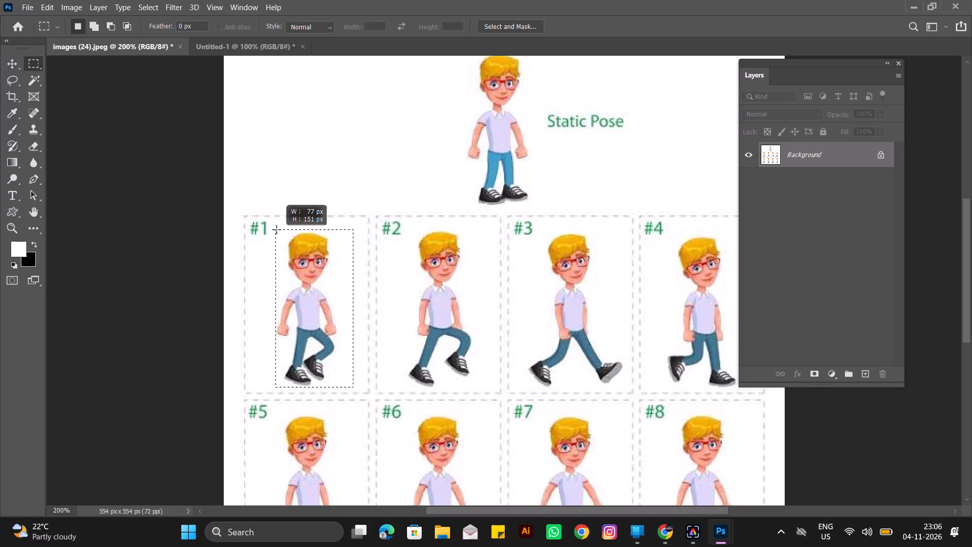
{"action": "left_click_drag", "start_coordinate": [276, 229], "coordinate": [272, 231]}
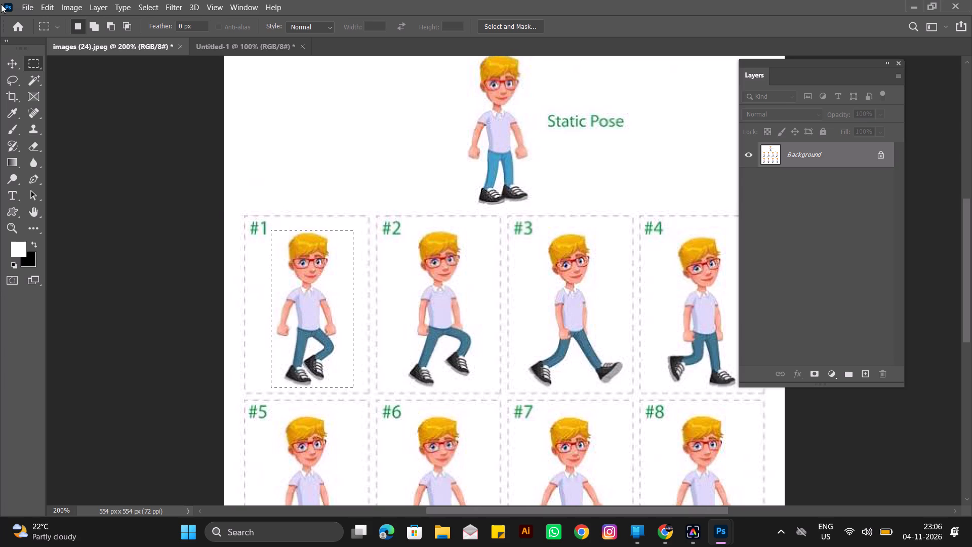
{"action": "left_click", "coordinate": [11, 60]}
{"action": "left_click_drag", "start_coordinate": [308, 312], "coordinate": [254, 46]}
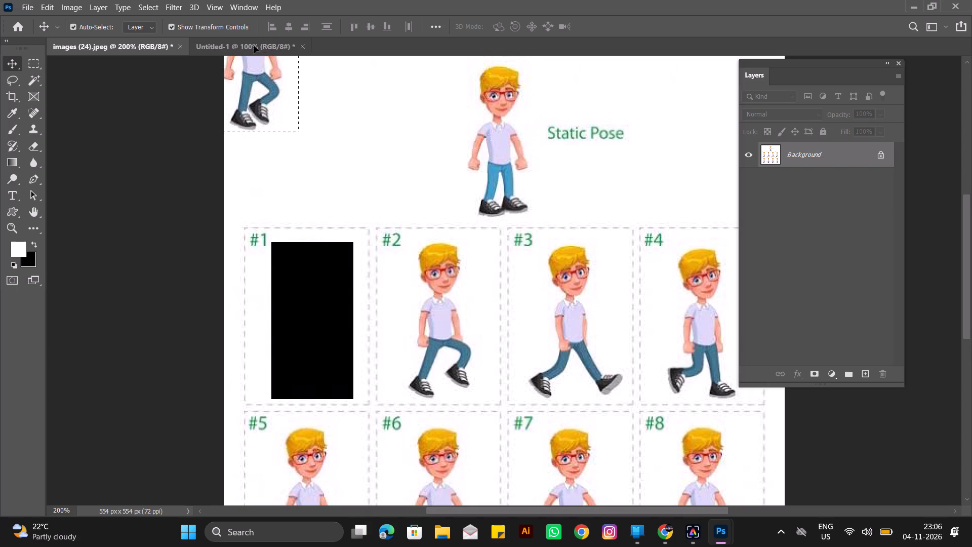
{"action": "left_click_drag", "start_coordinate": [254, 46], "coordinate": [439, 282]}
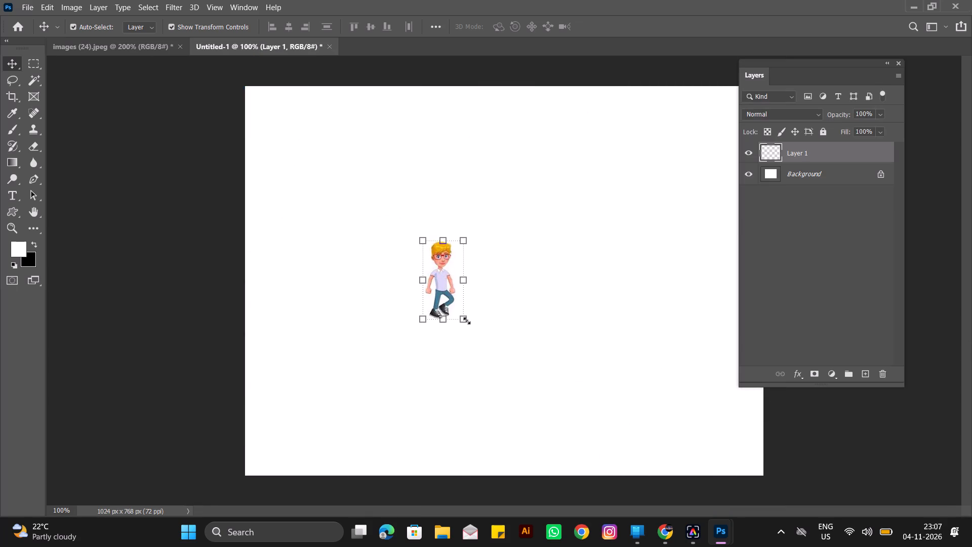
Enlarge the #1 pose to about 234%, place it near the canvas centre at about X 439, Y 421 px, and deselect it.
{"action": "left_click_drag", "start_coordinate": [466, 321], "coordinate": [610, 403]}
{"action": "left_click_drag", "start_coordinate": [462, 341], "coordinate": [459, 298]}
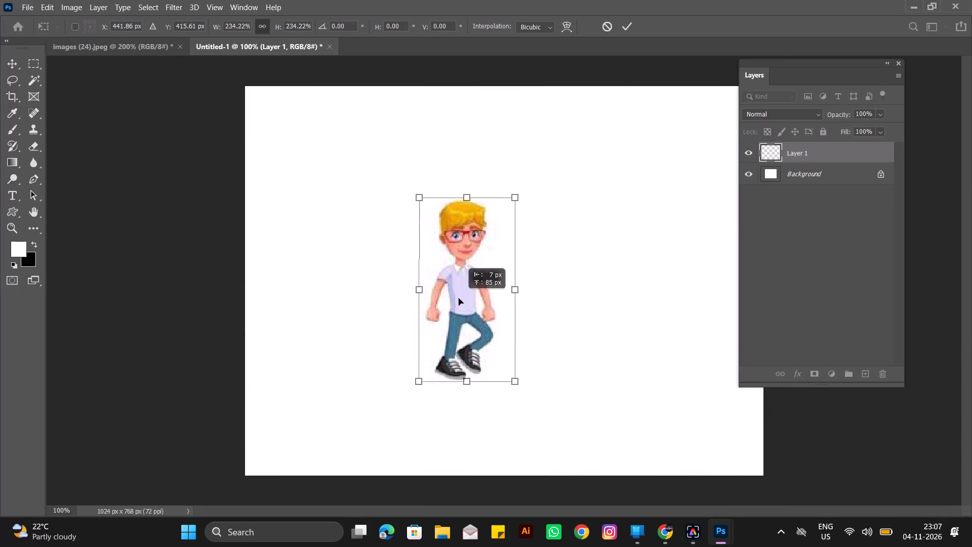
{"action": "left_click_drag", "start_coordinate": [459, 298], "coordinate": [459, 308]}
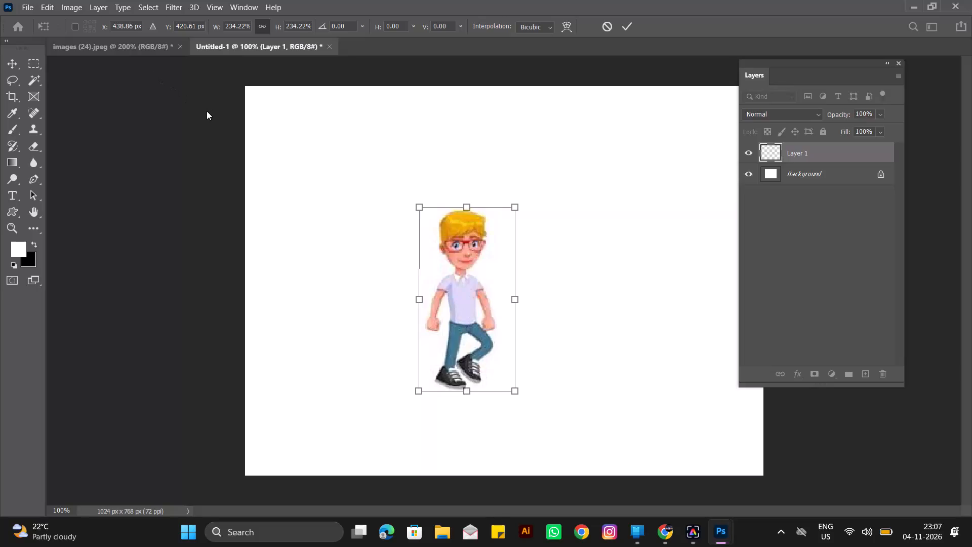
{"action": "left_click", "coordinate": [20, 65]}
{"action": "left_click", "coordinate": [160, 165]}
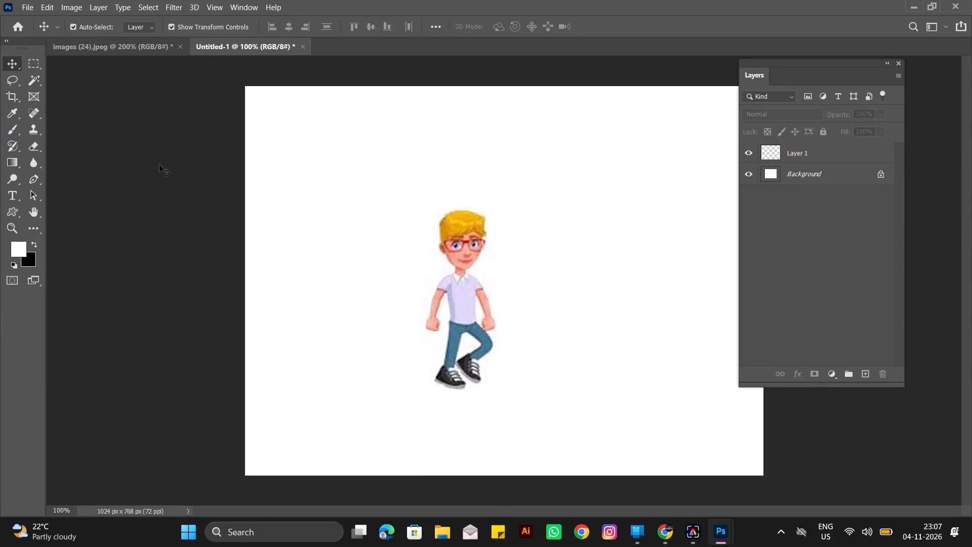
Return to the images (24) pose sheet and clear the selection around the #1 pose.
{"action": "left_click", "coordinate": [145, 38]}
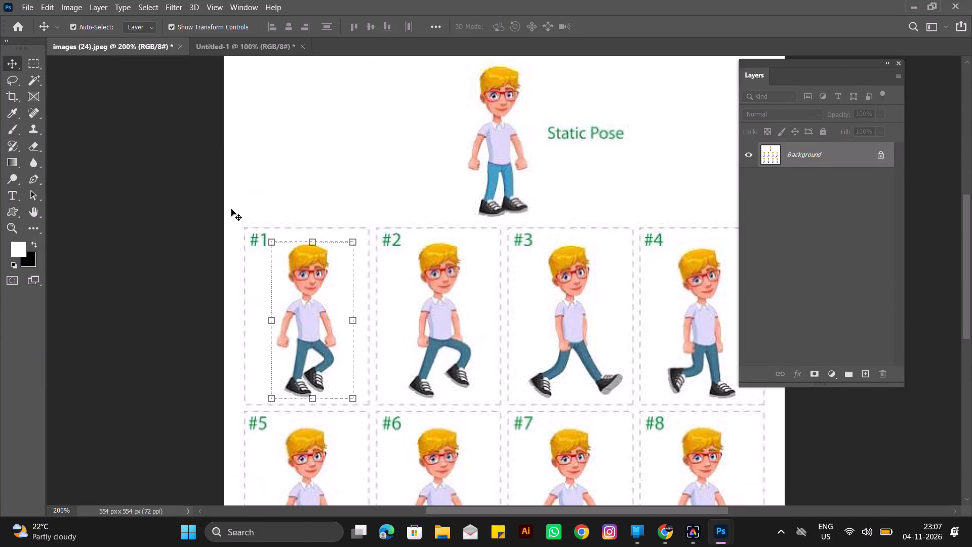
{"action": "left_click", "coordinate": [312, 302]}
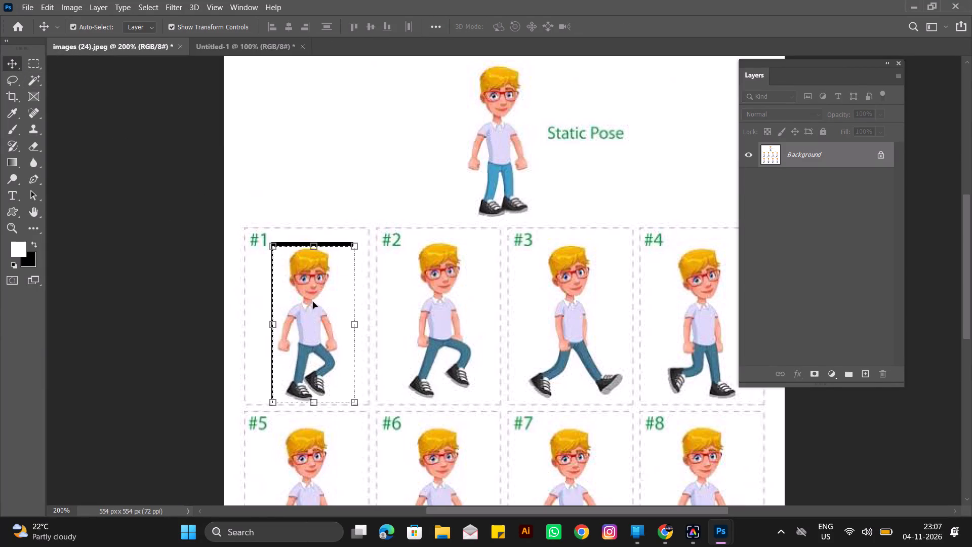
{"action": "key", "text": "ctrl+z"}
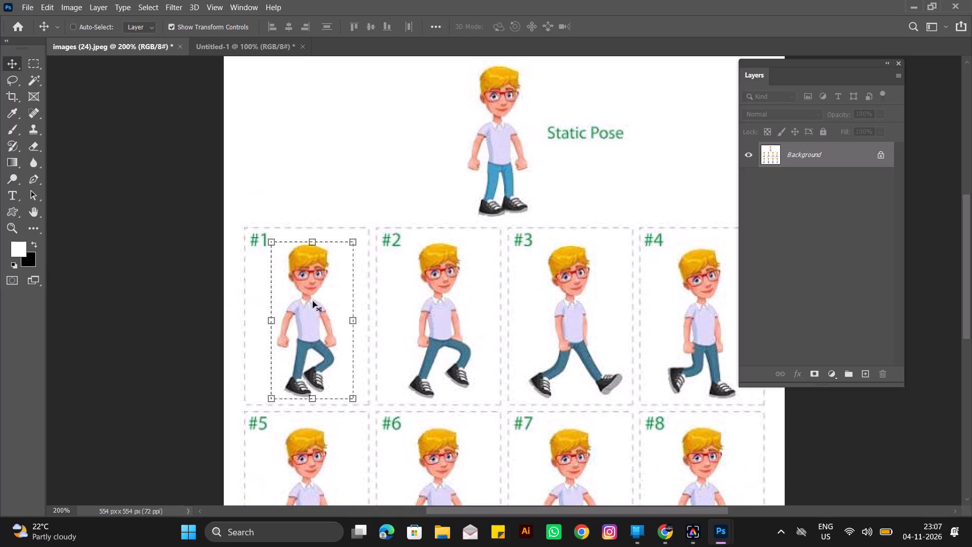
{"action": "key", "text": "ctrl+d"}
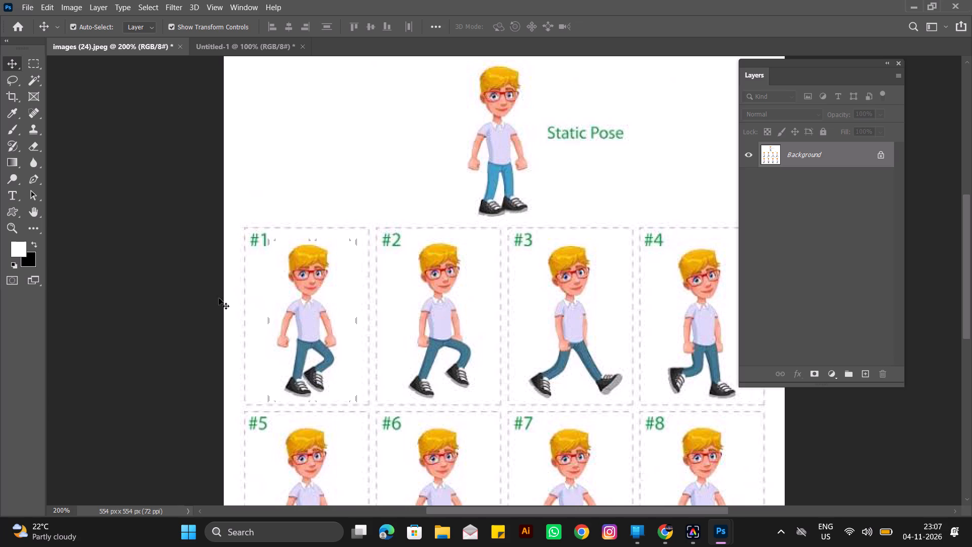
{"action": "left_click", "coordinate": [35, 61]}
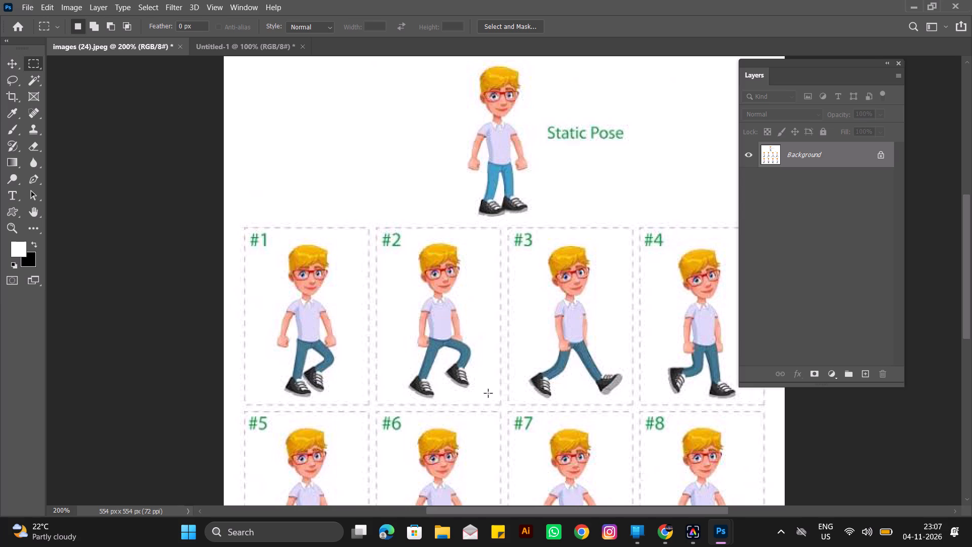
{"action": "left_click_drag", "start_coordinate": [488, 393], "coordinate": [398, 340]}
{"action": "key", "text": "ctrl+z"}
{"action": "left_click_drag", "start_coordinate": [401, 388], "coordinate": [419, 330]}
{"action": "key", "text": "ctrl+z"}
Select the #2 walking pose with a rectangular marquee, leaving out its number label, and copy it into Untitled-1 beside the #1 pose.
{"action": "left_click_drag", "start_coordinate": [484, 399], "coordinate": [414, 354]}
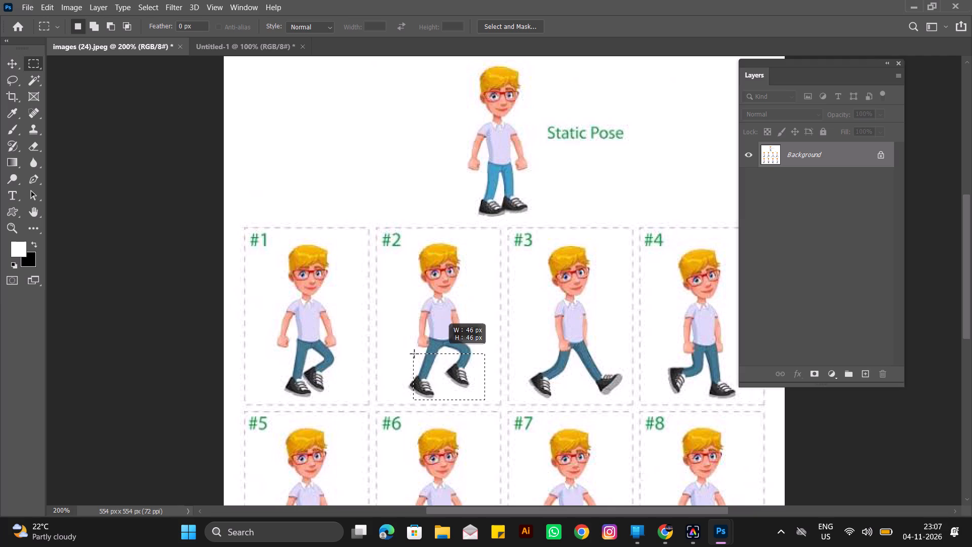
{"action": "left_click_drag", "start_coordinate": [414, 354], "coordinate": [403, 235]}
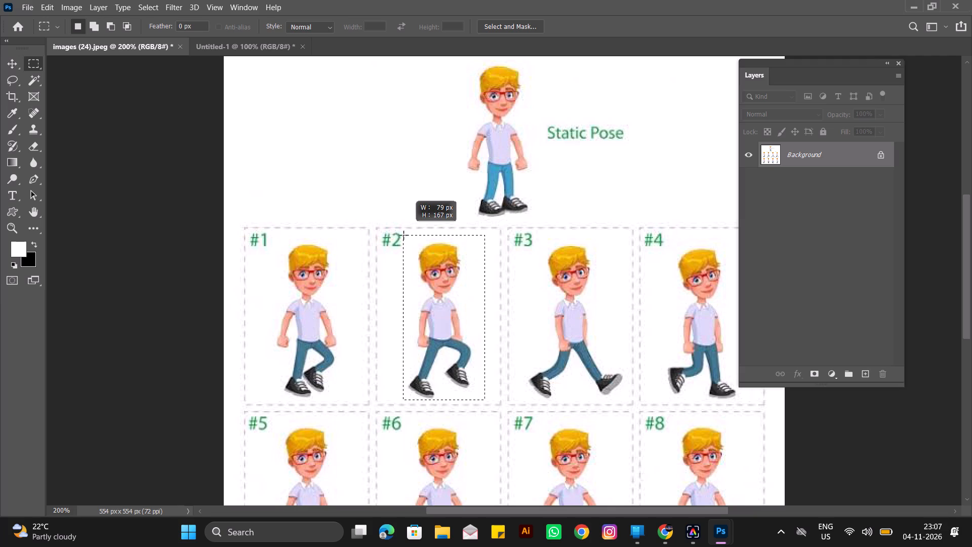
{"action": "left_click_drag", "start_coordinate": [403, 235], "coordinate": [410, 240]}
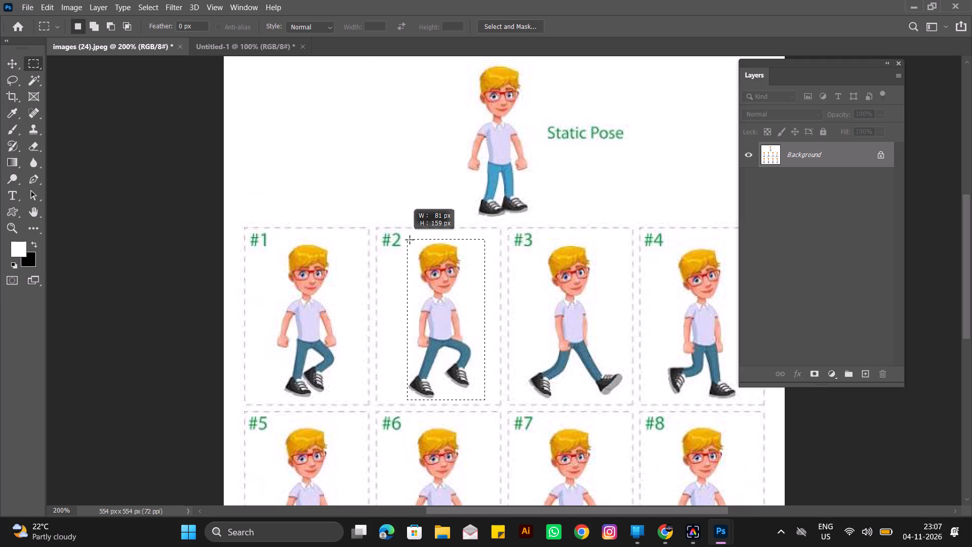
{"action": "left_click_drag", "start_coordinate": [410, 240], "coordinate": [408, 240]}
{"action": "left_click", "coordinate": [6, 67]}
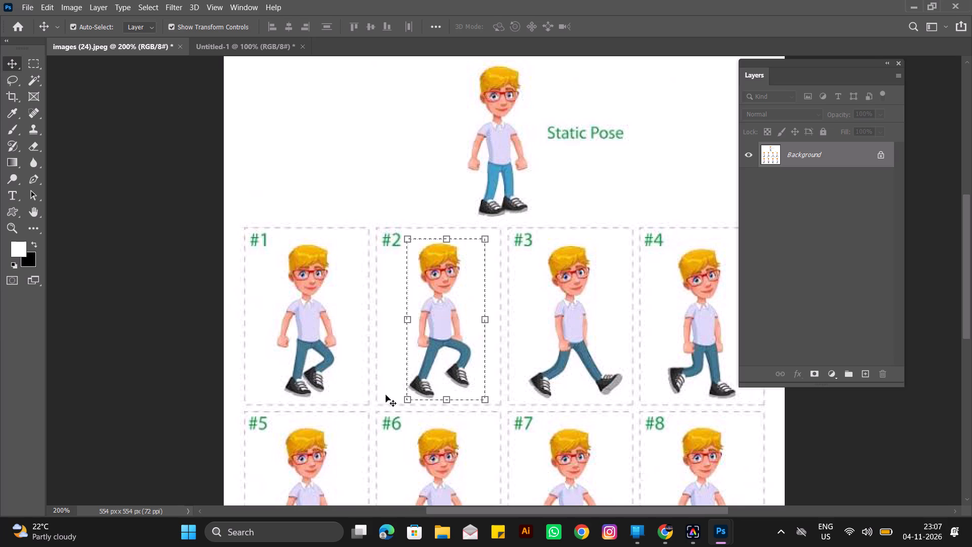
{"action": "left_click_drag", "start_coordinate": [434, 335], "coordinate": [241, 31]}
{"action": "left_click_drag", "start_coordinate": [241, 31], "coordinate": [574, 311]}
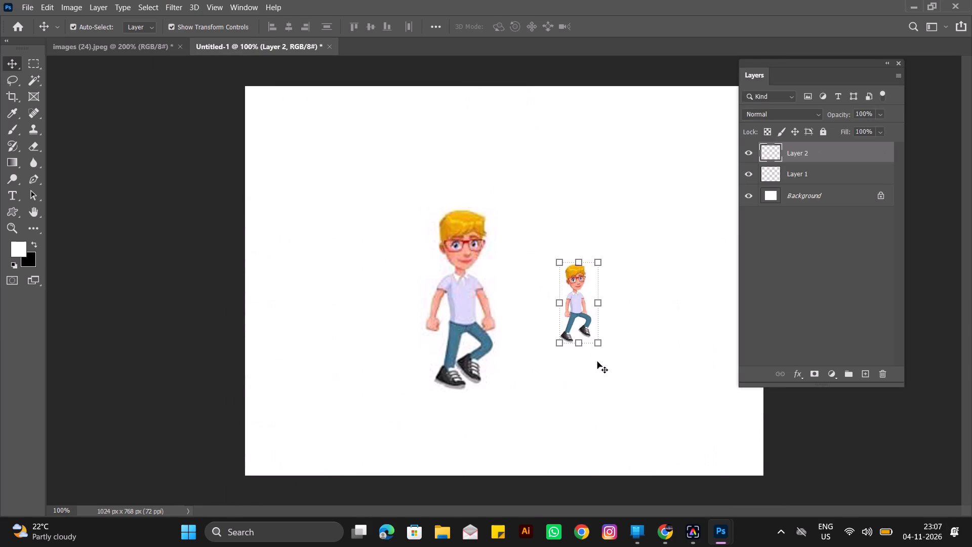
Enlarge the #2 pose to about 228%, matching the #1 pose's height, and place it over that figure at about X 446, Y 420 px.
{"action": "left_click_drag", "start_coordinate": [605, 344], "coordinate": [627, 363]}
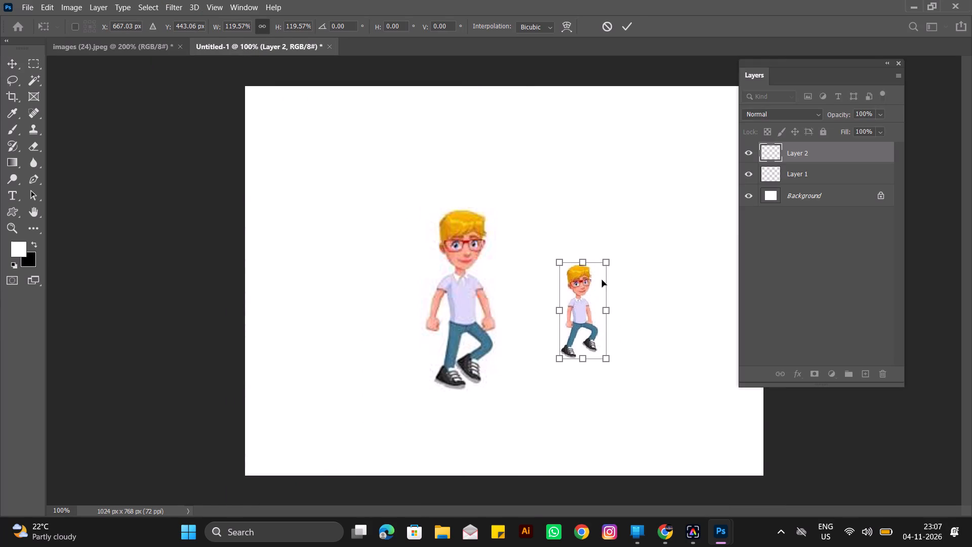
{"action": "left_click_drag", "start_coordinate": [609, 261], "coordinate": [648, 237]}
{"action": "left_click_drag", "start_coordinate": [628, 289], "coordinate": [639, 291]}
{"action": "left_click_drag", "start_coordinate": [603, 293], "coordinate": [573, 317]}
{"action": "left_click_drag", "start_coordinate": [566, 236], "coordinate": [567, 200]}
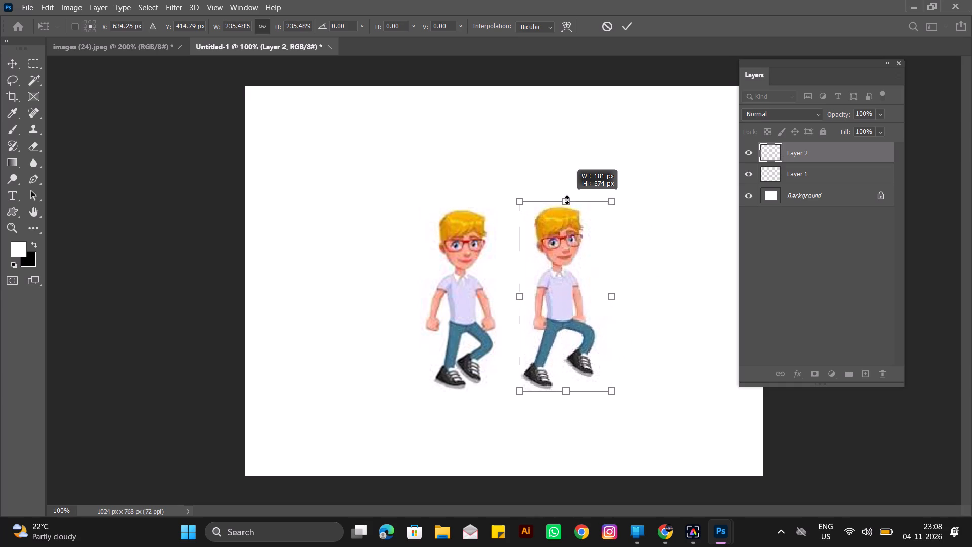
{"action": "left_click_drag", "start_coordinate": [567, 200], "coordinate": [569, 209]}
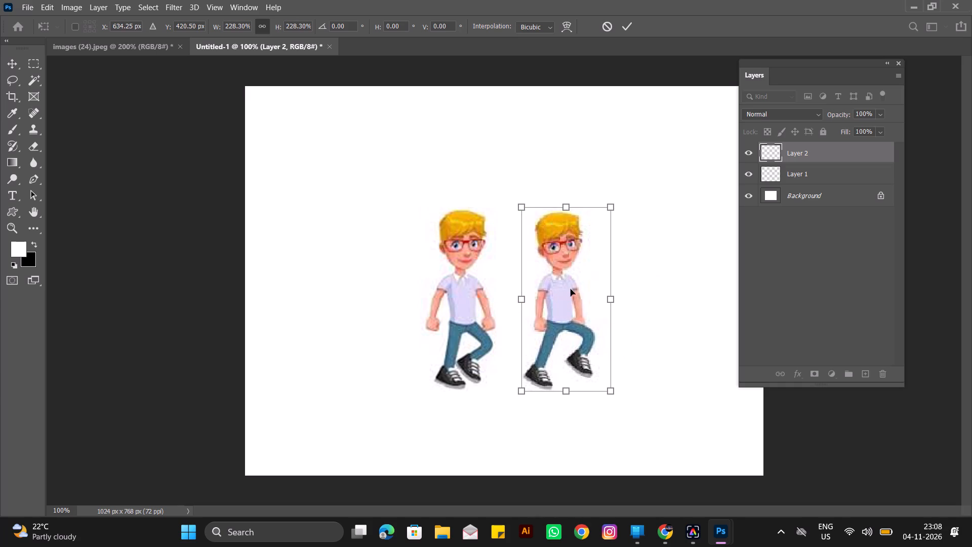
{"action": "left_click_drag", "start_coordinate": [568, 302], "coordinate": [488, 309]}
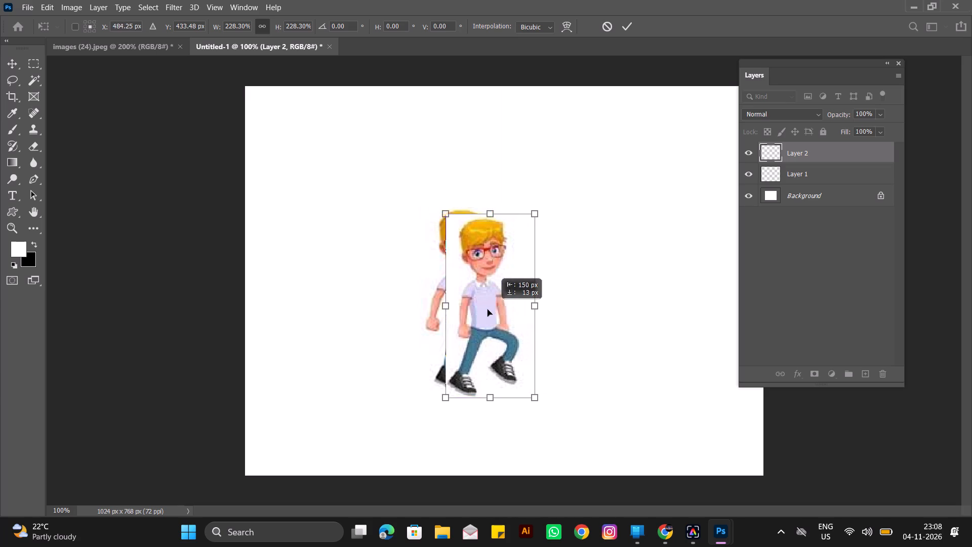
{"action": "left_click_drag", "start_coordinate": [488, 309], "coordinate": [478, 298]}
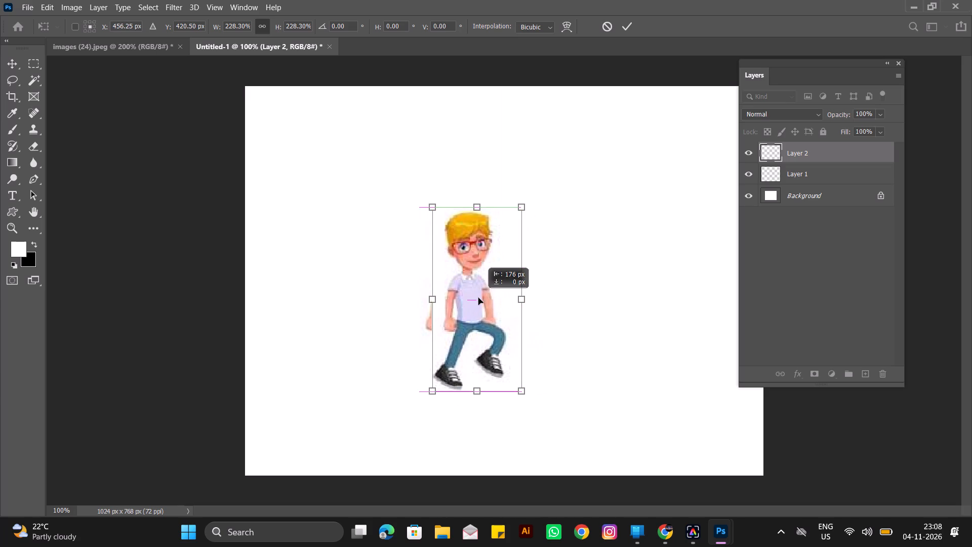
{"action": "left_click_drag", "start_coordinate": [478, 298], "coordinate": [471, 300]}
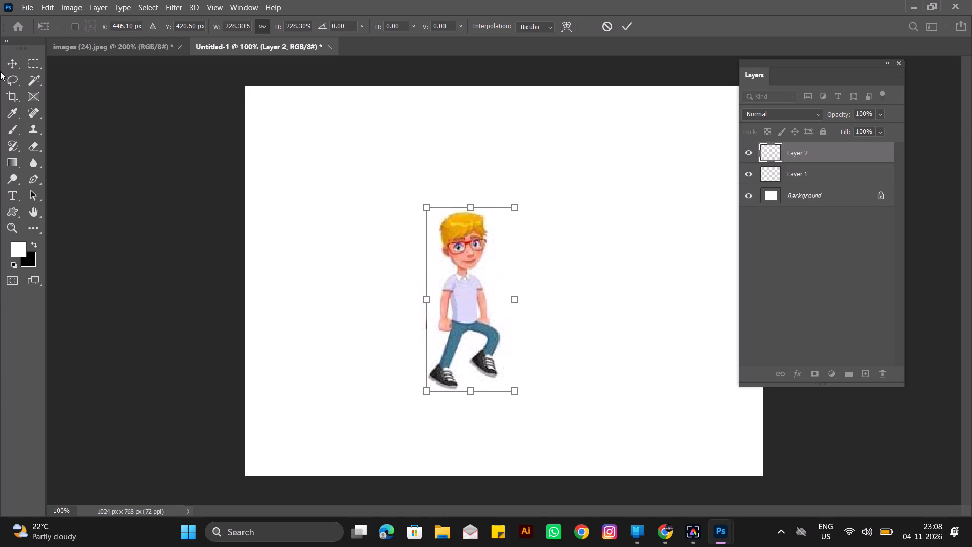
{"action": "left_click", "coordinate": [8, 66]}
{"action": "left_click", "coordinate": [99, 184]}
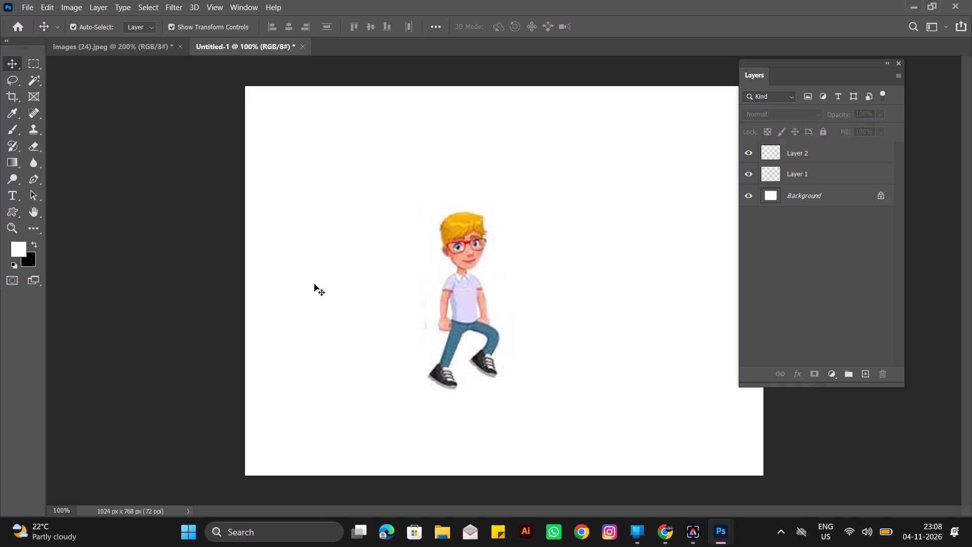
Shift the #2 pose to about X 439, Y 421 px over the #1 pose, deselect it, and compare both by toggling Layer 2's visibility.
{"action": "left_click", "coordinate": [444, 307]}
{"action": "left_click", "coordinate": [428, 302]}
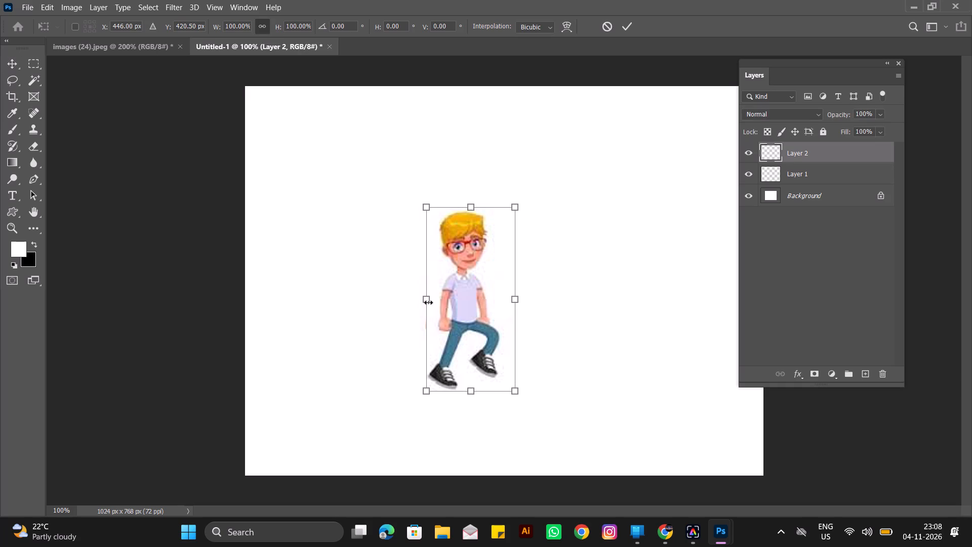
{"action": "left_click_drag", "start_coordinate": [462, 300], "coordinate": [457, 301]}
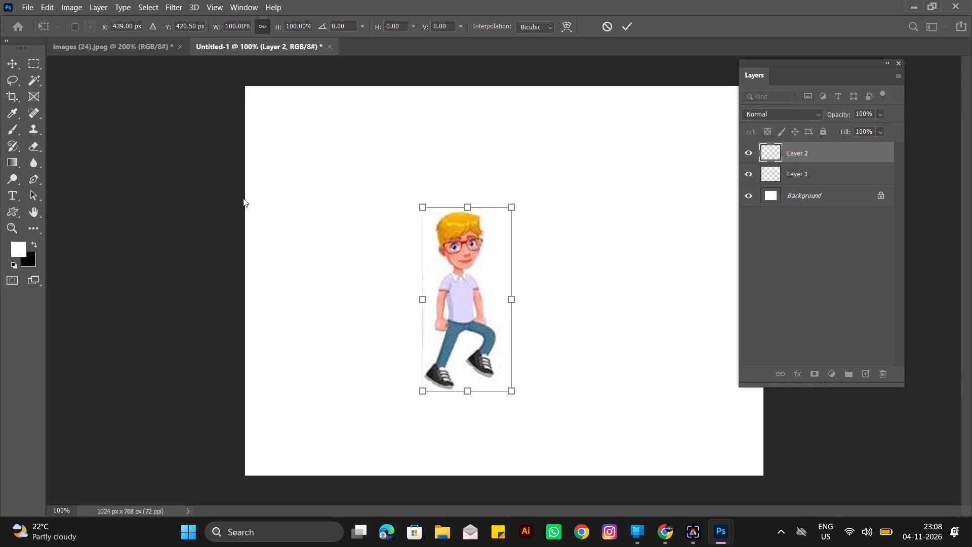
{"action": "left_click", "coordinate": [12, 64]}
{"action": "left_click", "coordinate": [95, 154]}
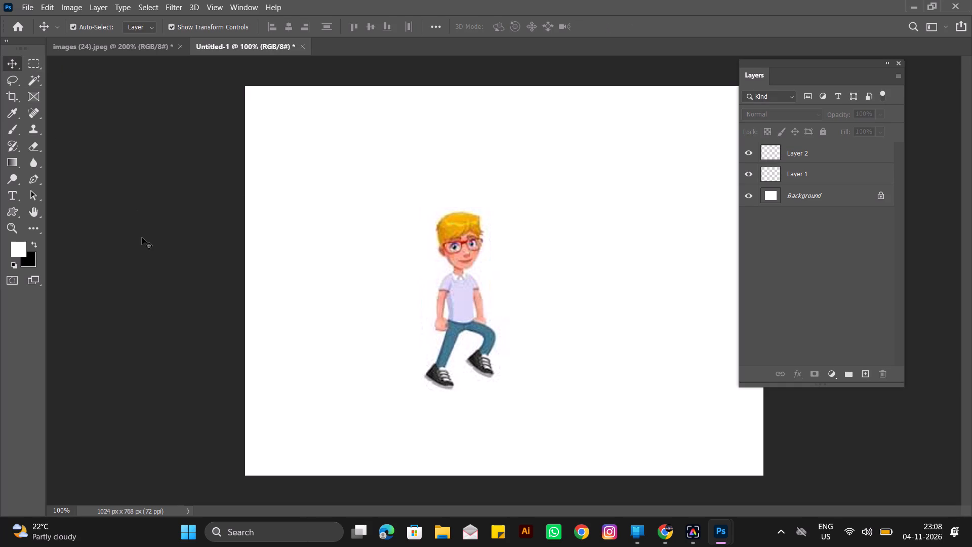
{"action": "left_click", "coordinate": [750, 153]}
{"action": "left_click", "coordinate": [751, 152]}
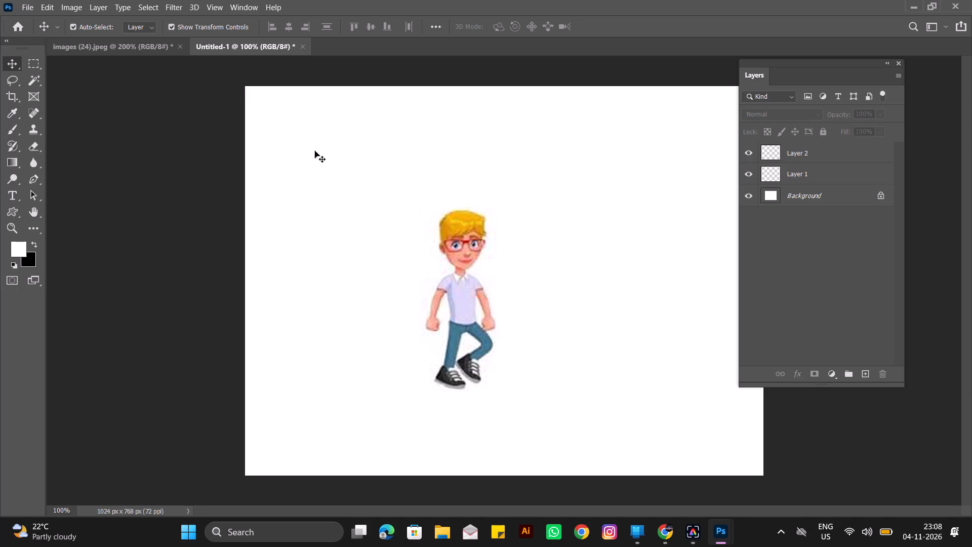
Select the #3 walking pose on the images (24) sheet with a rectangular marquee and copy it into Untitled-1 beside the stacked poses.
{"action": "left_click", "coordinate": [135, 44]}
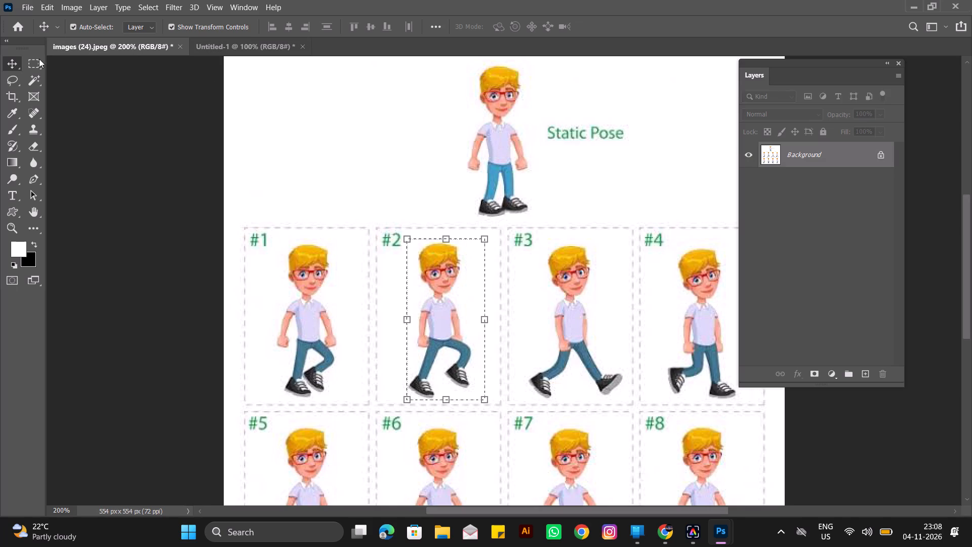
{"action": "left_click", "coordinate": [24, 66]}
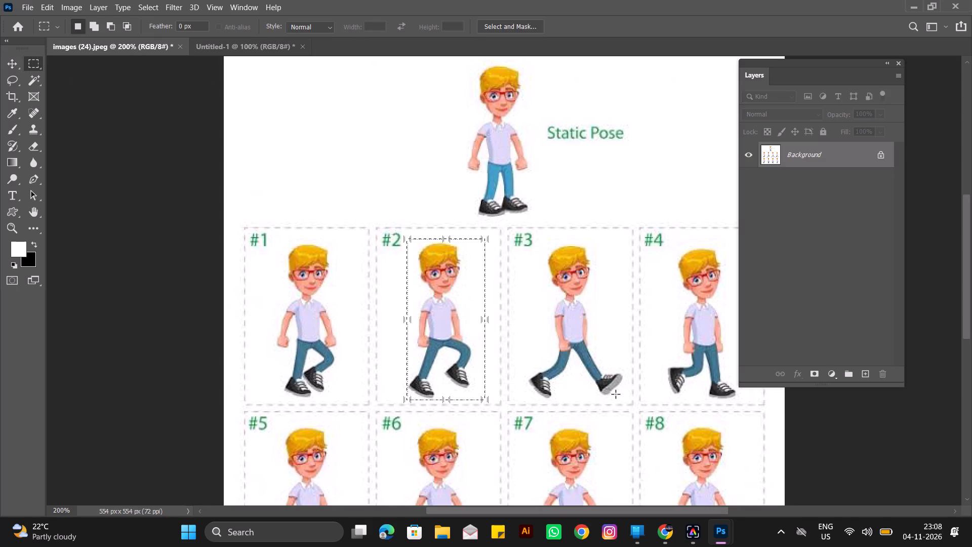
{"action": "left_click_drag", "start_coordinate": [528, 397], "coordinate": [531, 388]}
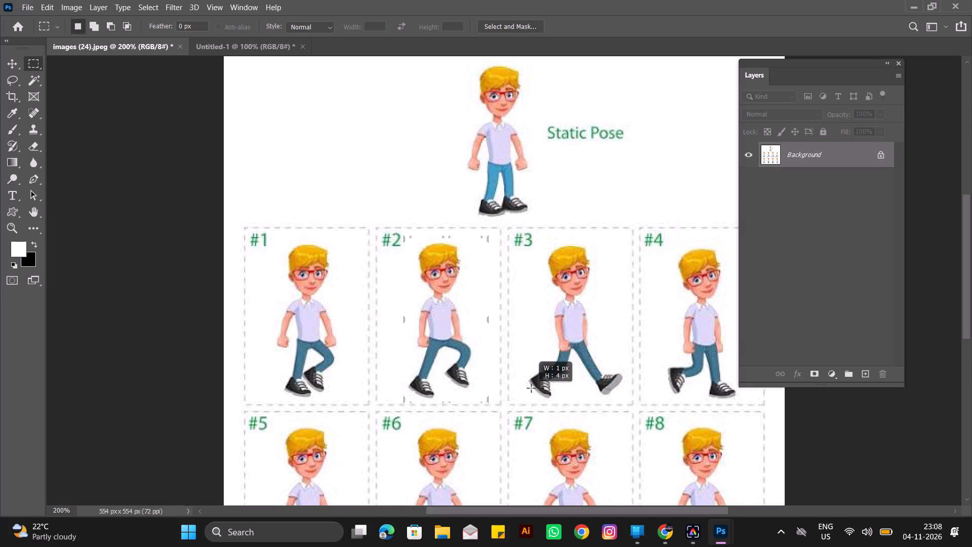
{"action": "left_click_drag", "start_coordinate": [531, 388], "coordinate": [624, 340]}
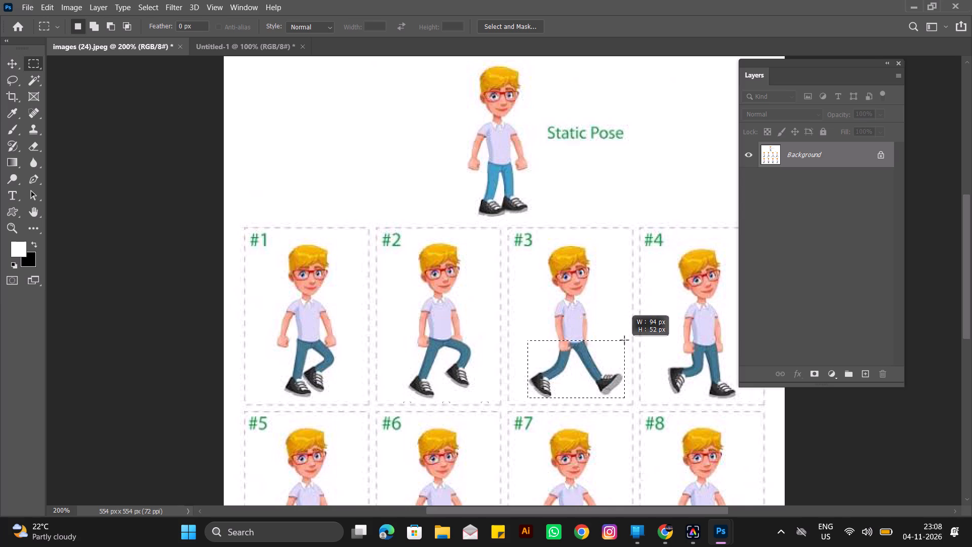
{"action": "left_click_drag", "start_coordinate": [624, 340], "coordinate": [627, 237]}
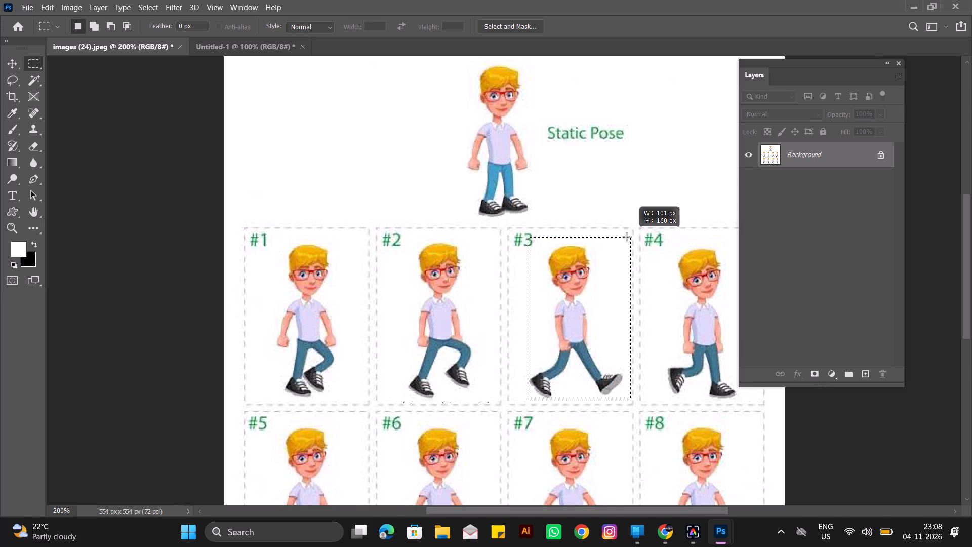
{"action": "left_click_drag", "start_coordinate": [627, 237], "coordinate": [623, 238]}
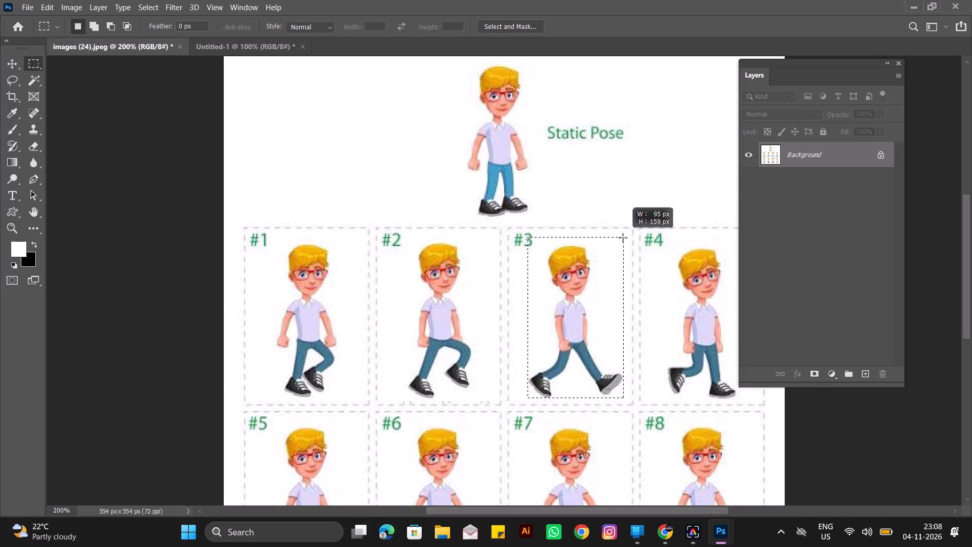
{"action": "left_click_drag", "start_coordinate": [623, 238], "coordinate": [623, 242]}
{"action": "left_click", "coordinate": [16, 67]}
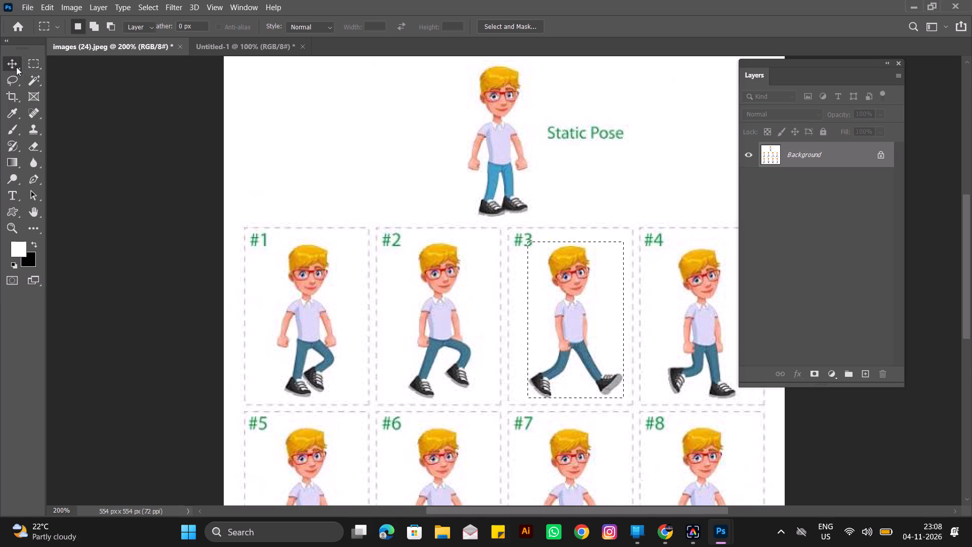
{"action": "left_click_drag", "start_coordinate": [570, 344], "coordinate": [432, 55]}
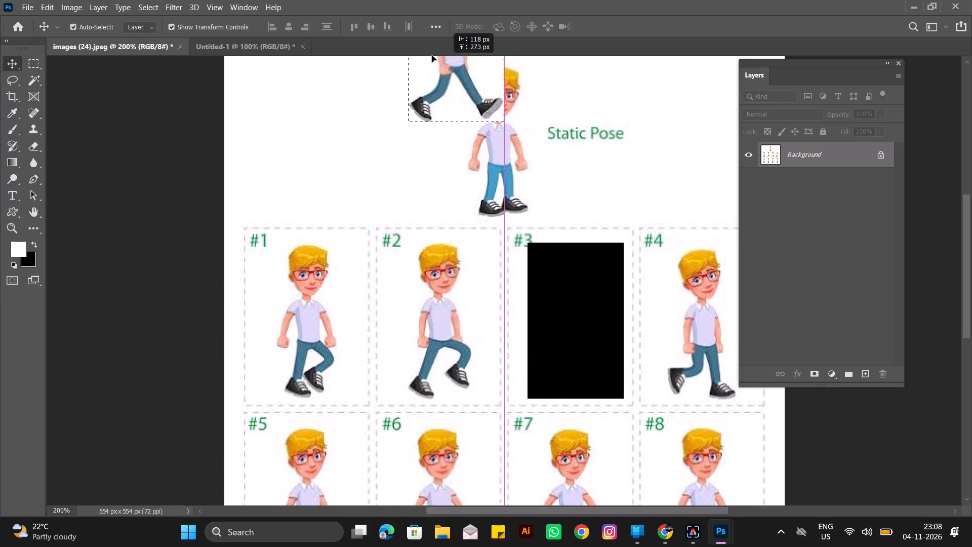
{"action": "left_click_drag", "start_coordinate": [432, 55], "coordinate": [551, 291]}
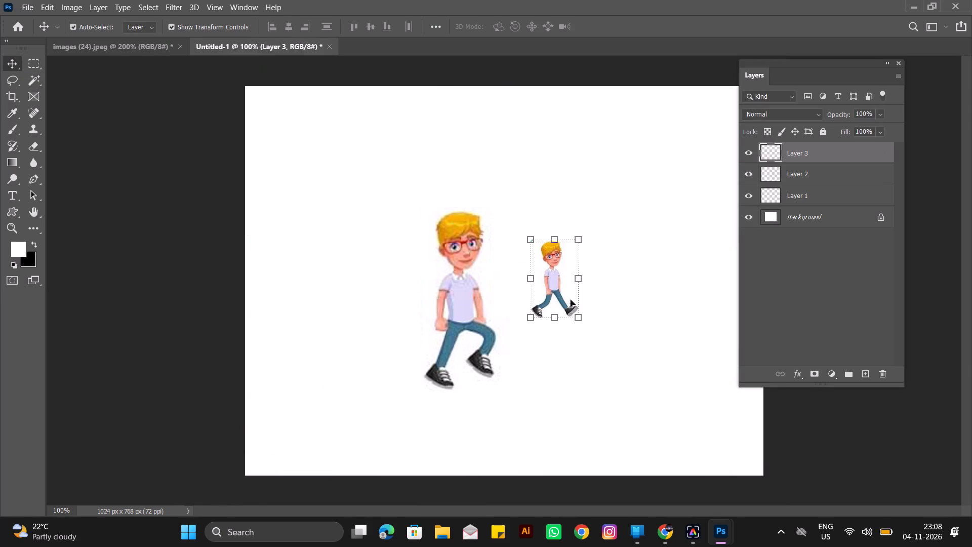
Enlarge the #3 pose proportionally to about 236% so its height matches the stacked #1 and #2 poses.
{"action": "left_click_drag", "start_coordinate": [583, 318], "coordinate": [653, 401]}
{"action": "left_click_drag", "start_coordinate": [588, 340], "coordinate": [586, 309]}
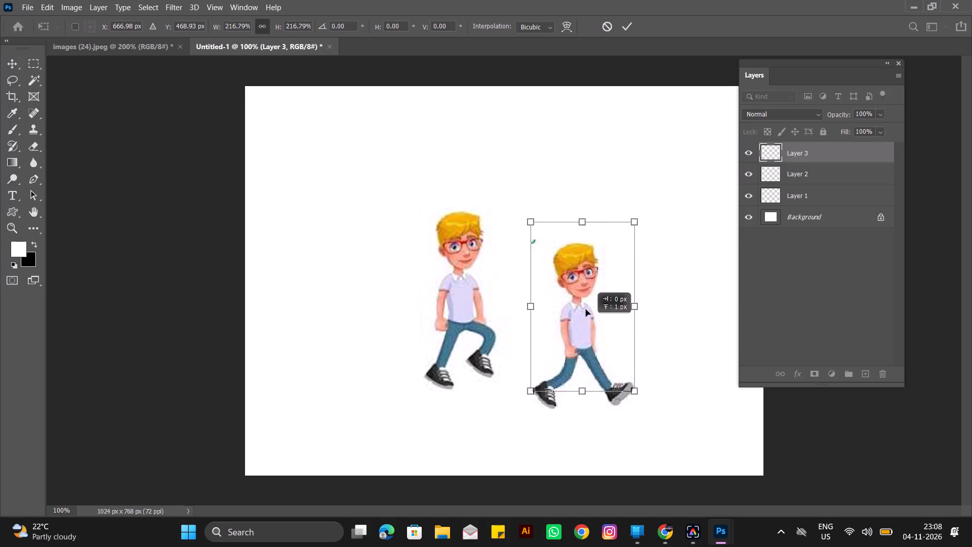
{"action": "left_click_drag", "start_coordinate": [586, 309], "coordinate": [587, 314]}
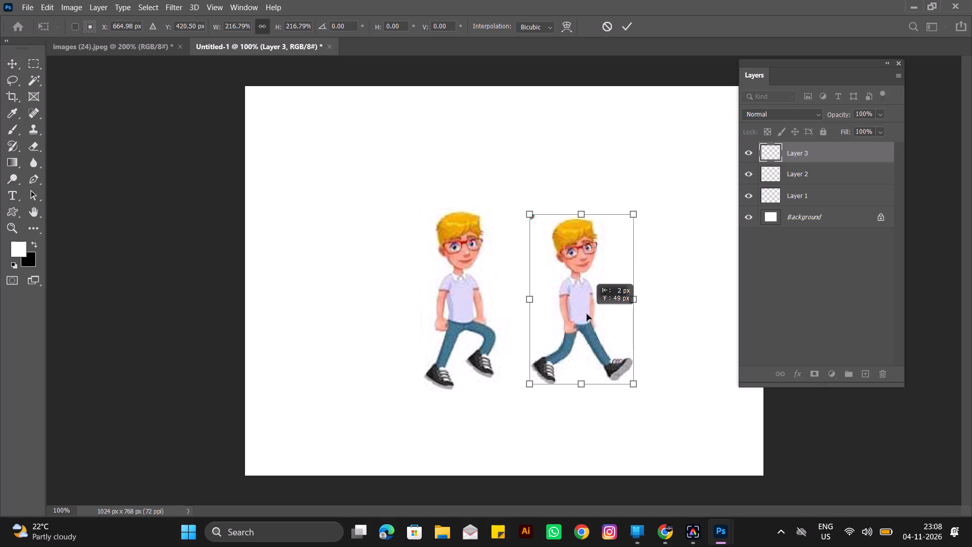
{"action": "left_click_drag", "start_coordinate": [587, 314], "coordinate": [583, 308]}
{"action": "left_click_drag", "start_coordinate": [574, 209], "coordinate": [574, 204]}
{"action": "left_click_drag", "start_coordinate": [572, 262], "coordinate": [487, 278]}
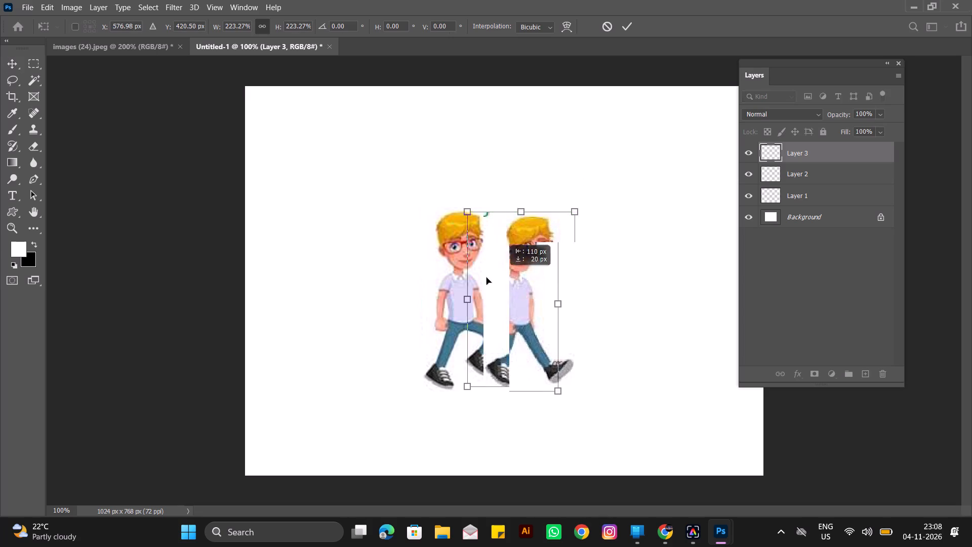
{"action": "left_click_drag", "start_coordinate": [487, 278], "coordinate": [457, 280]}
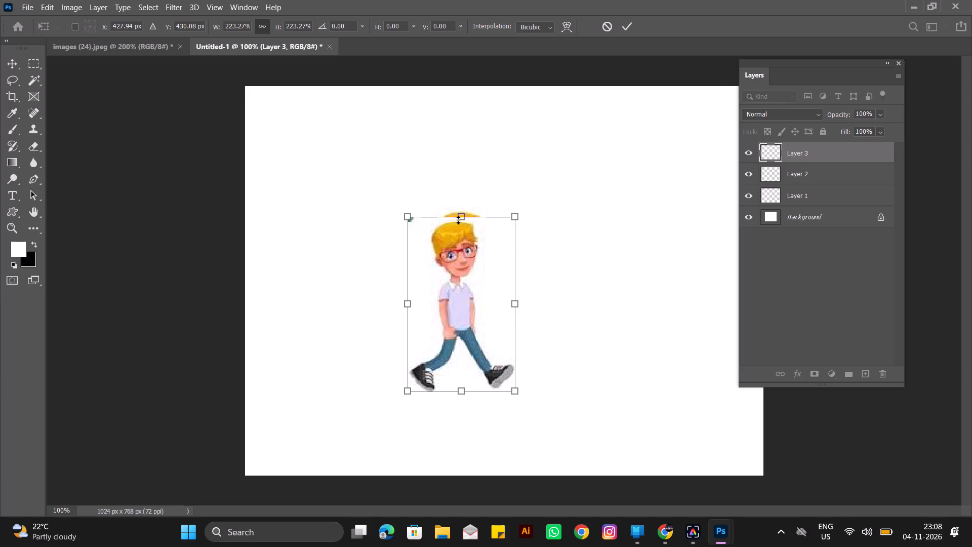
{"action": "left_click_drag", "start_coordinate": [458, 220], "coordinate": [460, 213]}
Place the enlarged #3 pose over the stacked figures with the heads roughly overlapping, apply the transform, and deselect it.
{"action": "left_click_drag", "start_coordinate": [460, 267], "coordinate": [505, 267]}
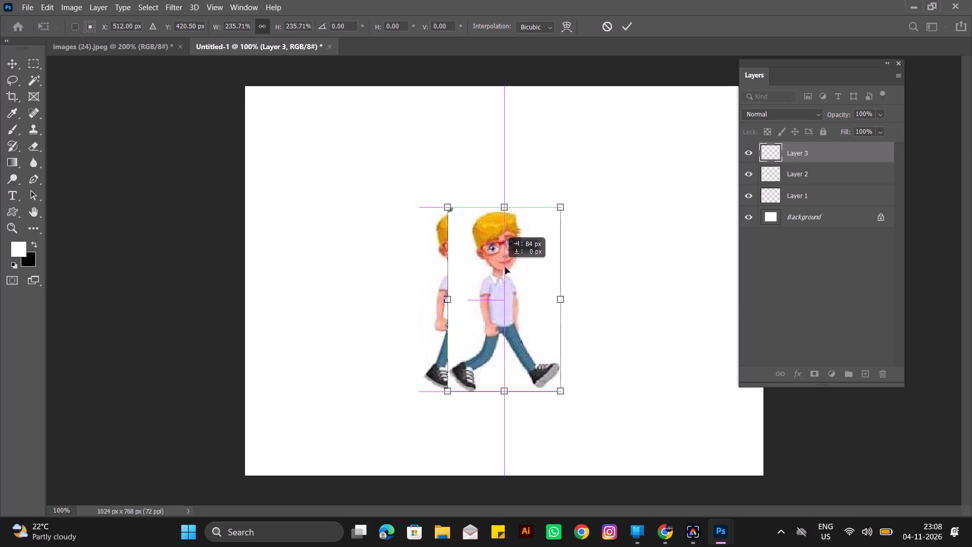
{"action": "left_click_drag", "start_coordinate": [505, 267], "coordinate": [599, 267]}
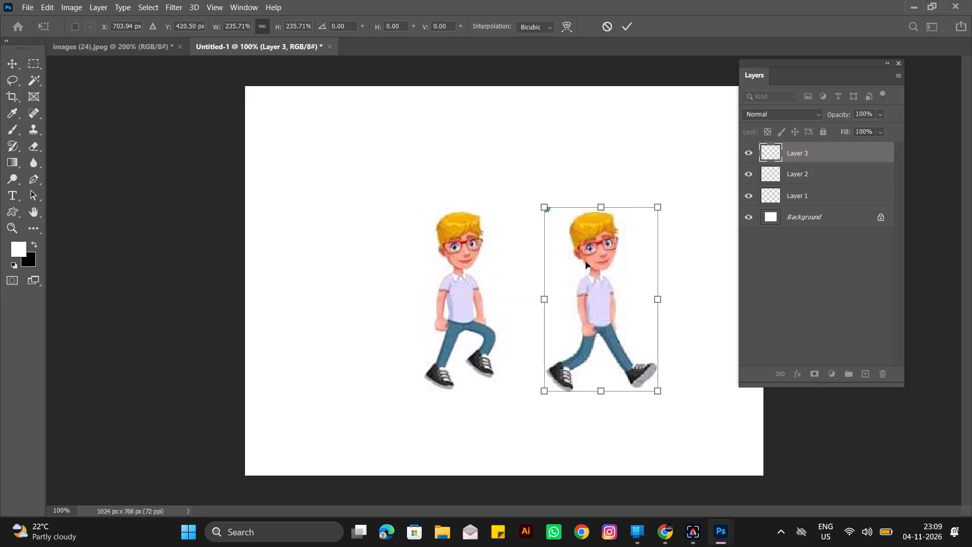
{"action": "left_click_drag", "start_coordinate": [599, 277], "coordinate": [593, 279]}
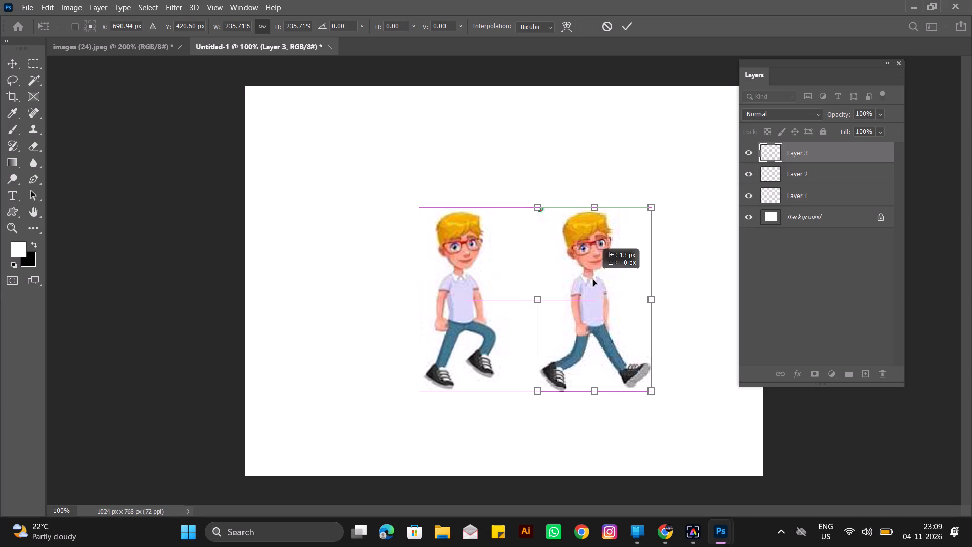
{"action": "left_click_drag", "start_coordinate": [593, 279], "coordinate": [486, 282]}
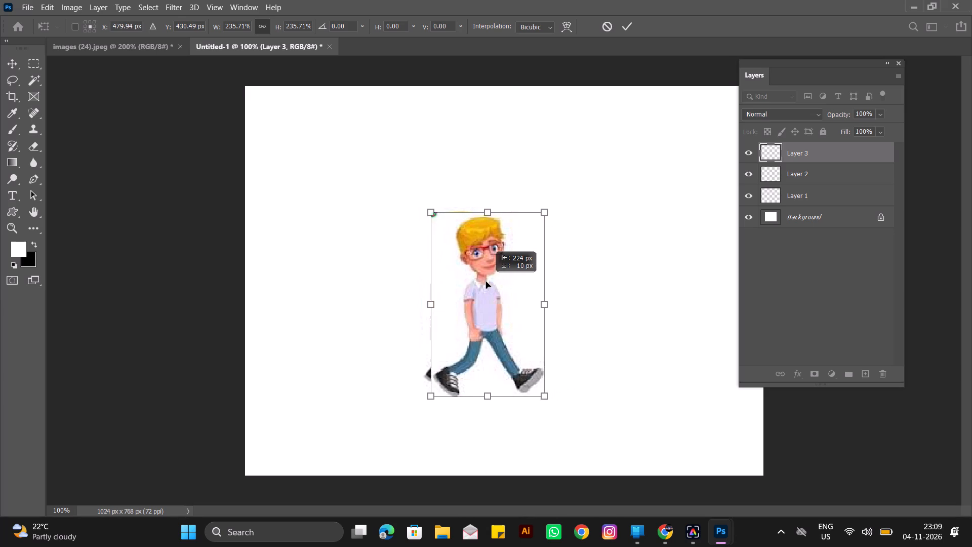
{"action": "left_click_drag", "start_coordinate": [486, 282], "coordinate": [466, 282]}
{"action": "left_click", "coordinate": [13, 65]}
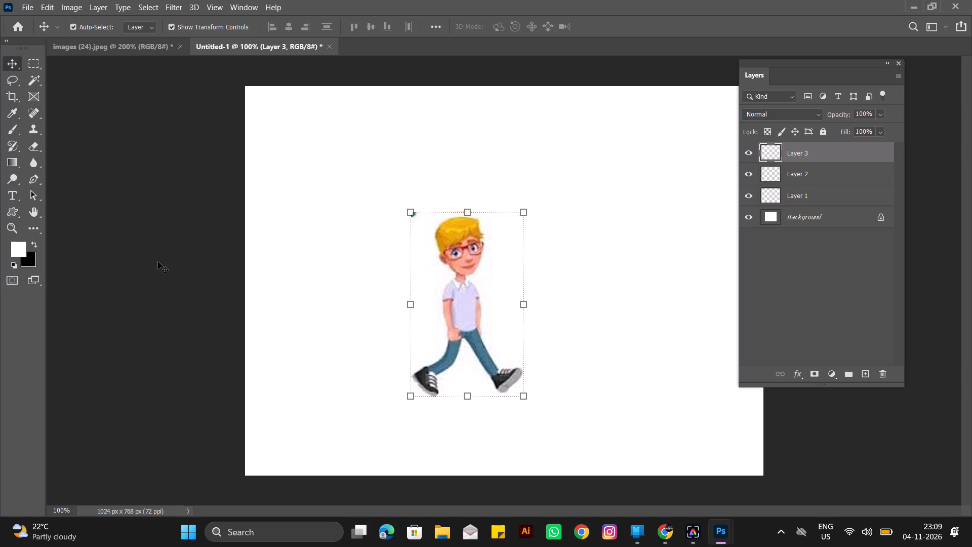
{"action": "left_click", "coordinate": [158, 263]}
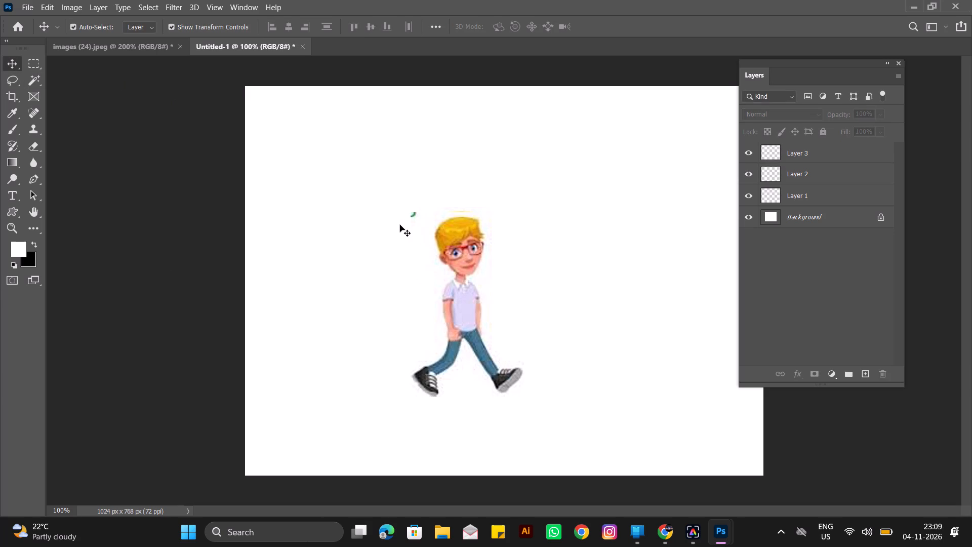
Toggle the visibility of Layer 2 and Layer 3 to check how the #3 pose lines up with the earlier poses.
{"action": "left_click", "coordinate": [751, 176]}
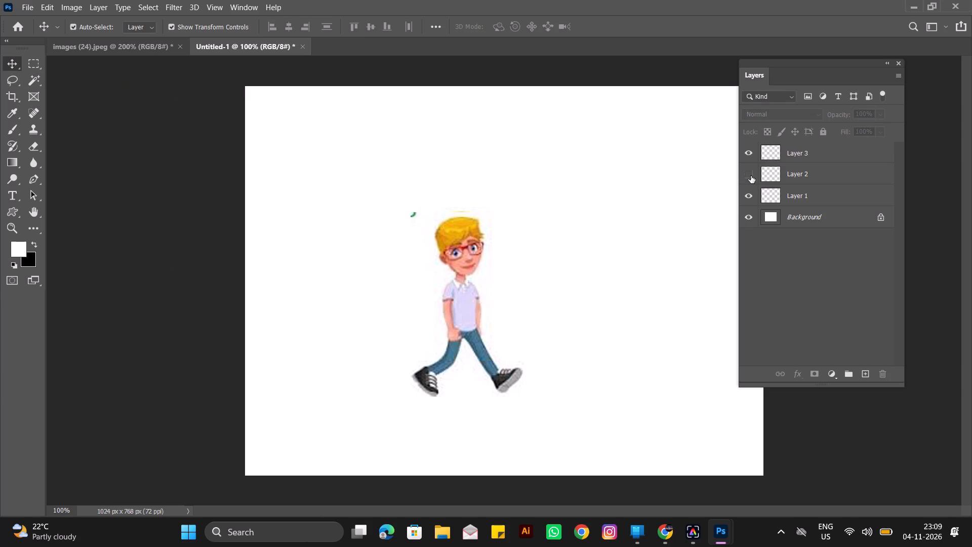
{"action": "left_click", "coordinate": [751, 176]}
{"action": "left_click", "coordinate": [746, 150]}
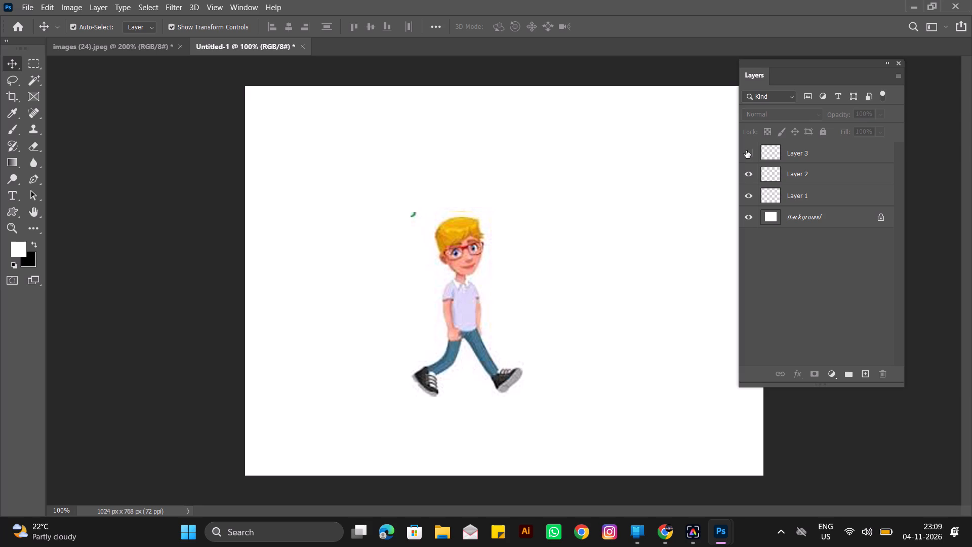
{"action": "left_click", "coordinate": [746, 150]}
Return to the images (24) pose sheet and move the Layers panel clear of the #4 pose.
{"action": "left_click", "coordinate": [161, 45]}
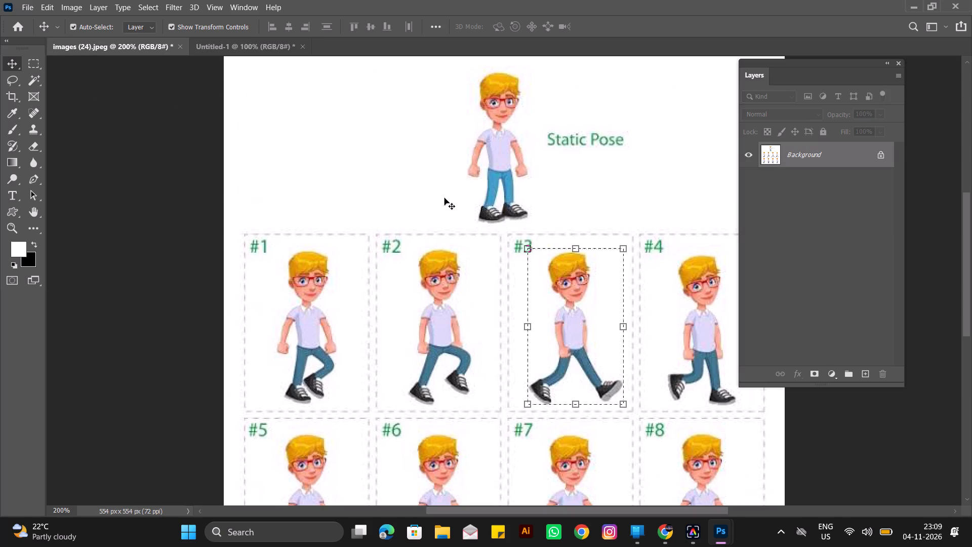
{"action": "scroll", "coordinate": [556, 244], "scroll_direction": "down", "scroll_amount": 4}
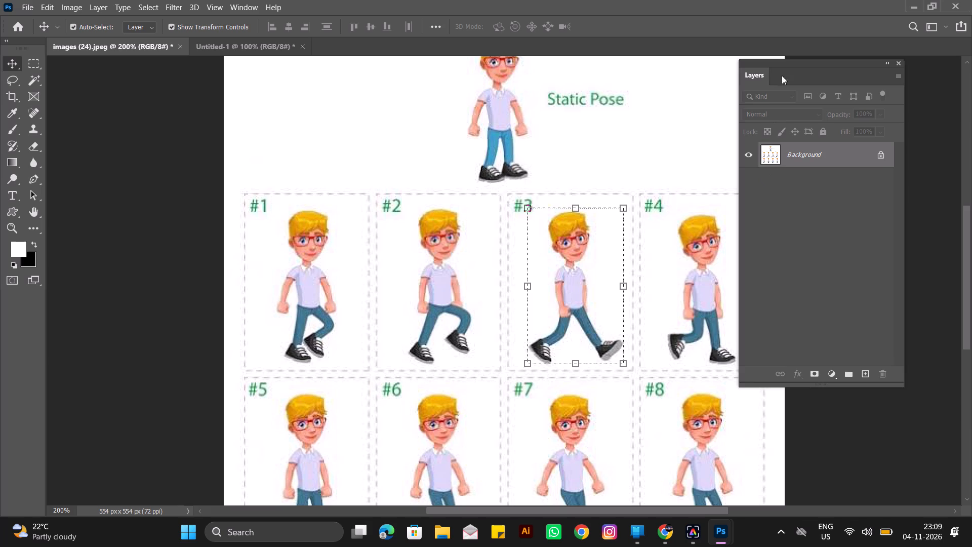
{"action": "left_click_drag", "start_coordinate": [782, 66], "coordinate": [854, 139]}
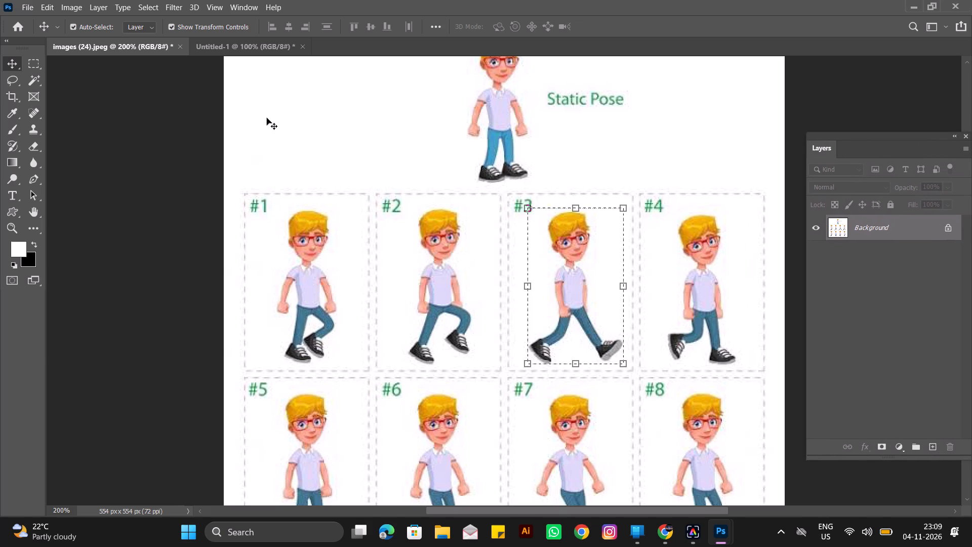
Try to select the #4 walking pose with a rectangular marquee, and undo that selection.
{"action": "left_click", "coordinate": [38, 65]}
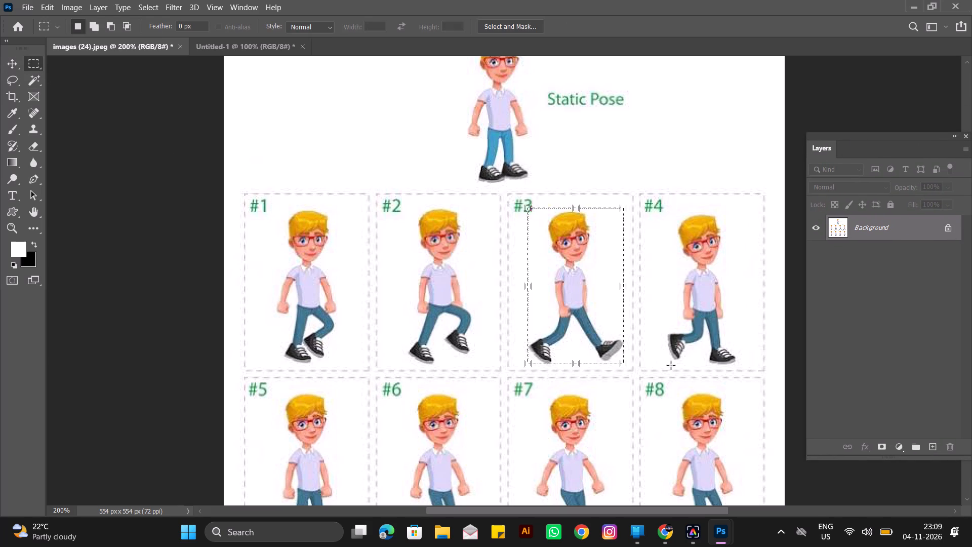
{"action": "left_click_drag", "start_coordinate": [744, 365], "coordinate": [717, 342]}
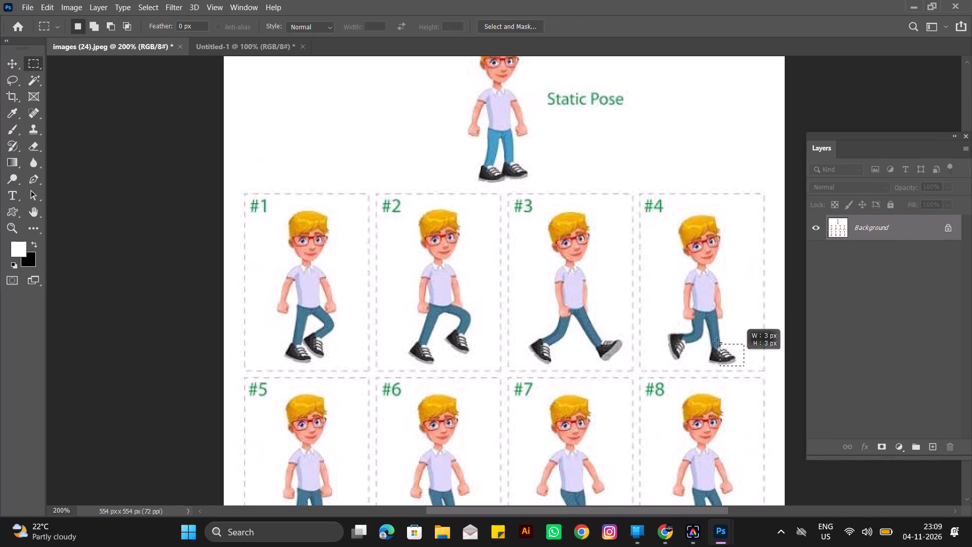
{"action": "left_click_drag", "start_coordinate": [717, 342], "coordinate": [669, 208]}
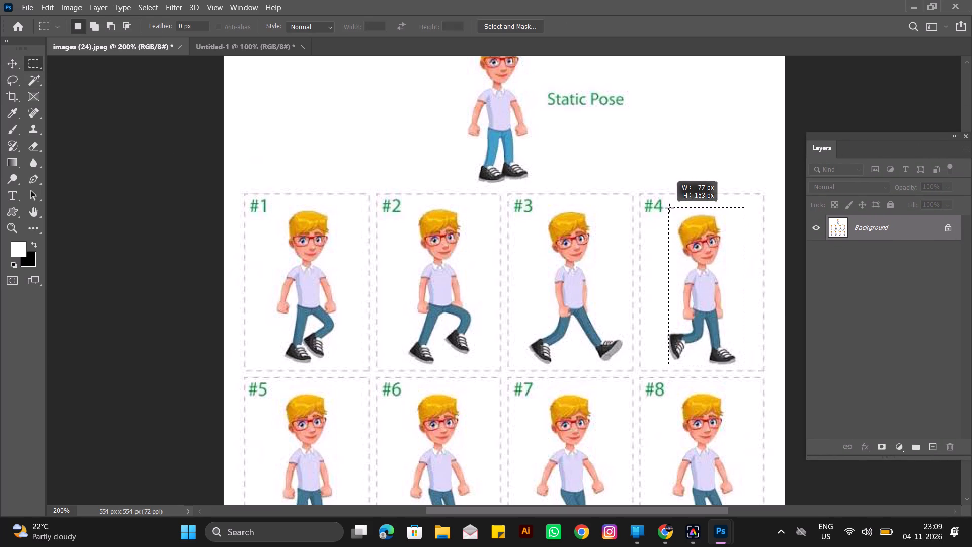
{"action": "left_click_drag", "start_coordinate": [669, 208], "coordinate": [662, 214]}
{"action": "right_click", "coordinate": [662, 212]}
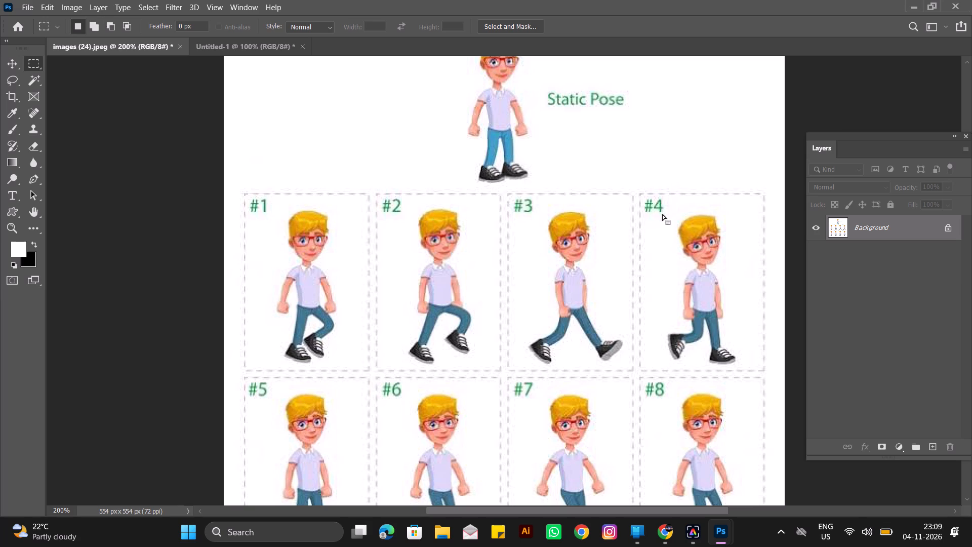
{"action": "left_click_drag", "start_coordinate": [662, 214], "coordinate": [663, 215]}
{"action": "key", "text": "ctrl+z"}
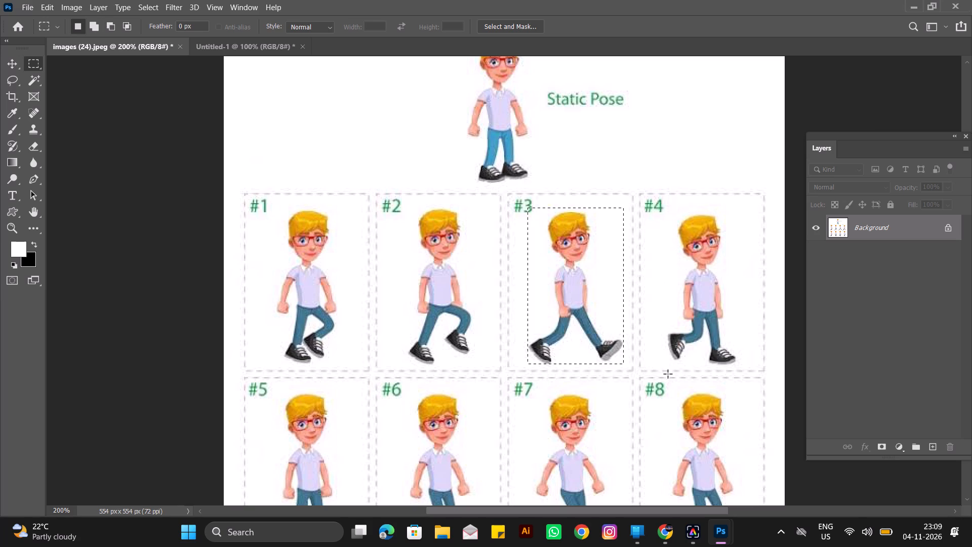
Select the #4 walking pose with a rectangular marquee and transfer it into the Untitled-1 document beside the stacked figures.
{"action": "left_click_drag", "start_coordinate": [744, 367], "coordinate": [738, 348]}
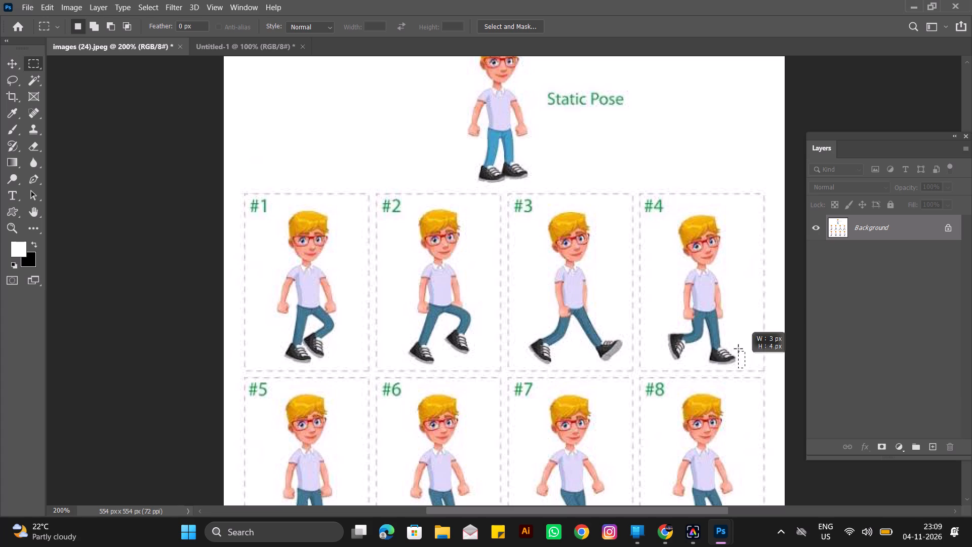
{"action": "left_click_drag", "start_coordinate": [738, 348], "coordinate": [677, 206]}
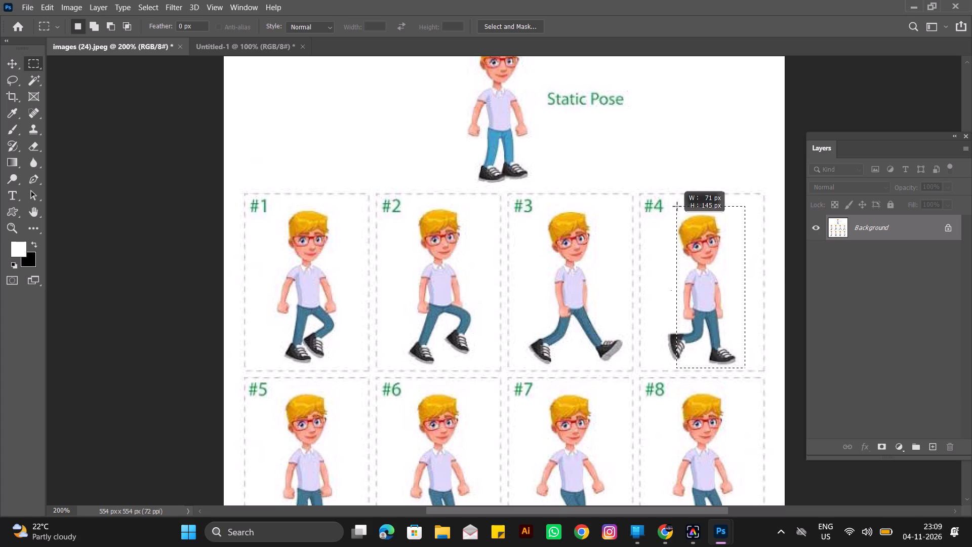
{"action": "left_click_drag", "start_coordinate": [677, 206], "coordinate": [662, 214]}
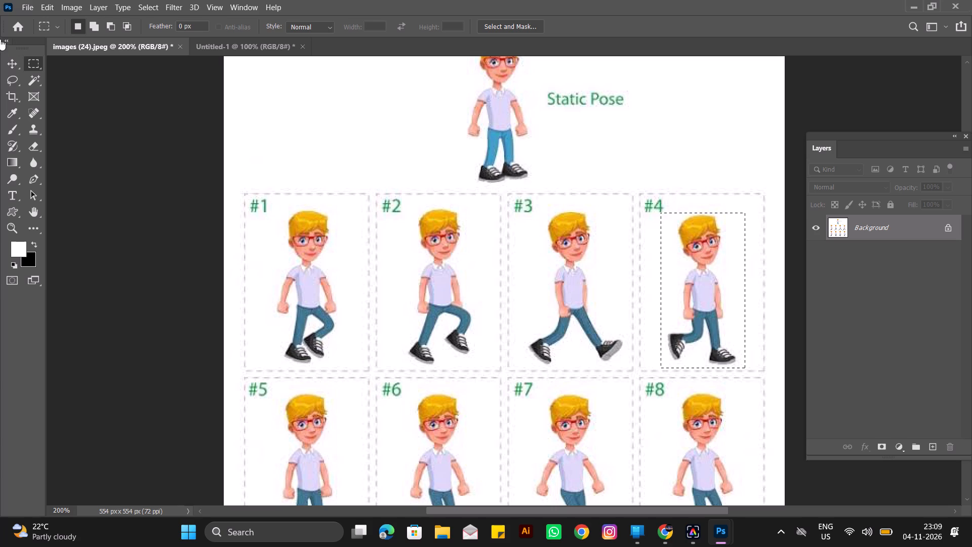
{"action": "left_click", "coordinate": [8, 59]}
{"action": "left_click_drag", "start_coordinate": [703, 300], "coordinate": [528, 162]}
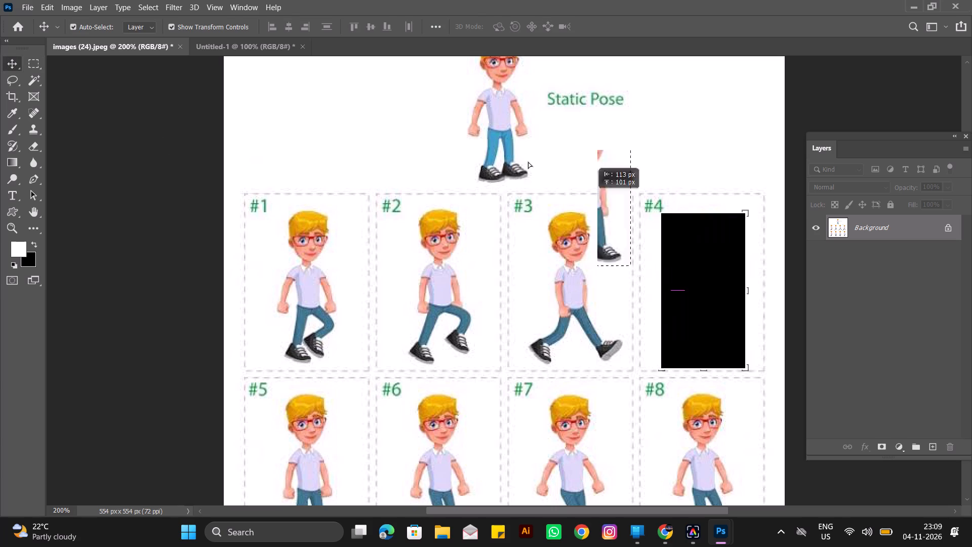
{"action": "left_click_drag", "start_coordinate": [528, 162], "coordinate": [603, 283]}
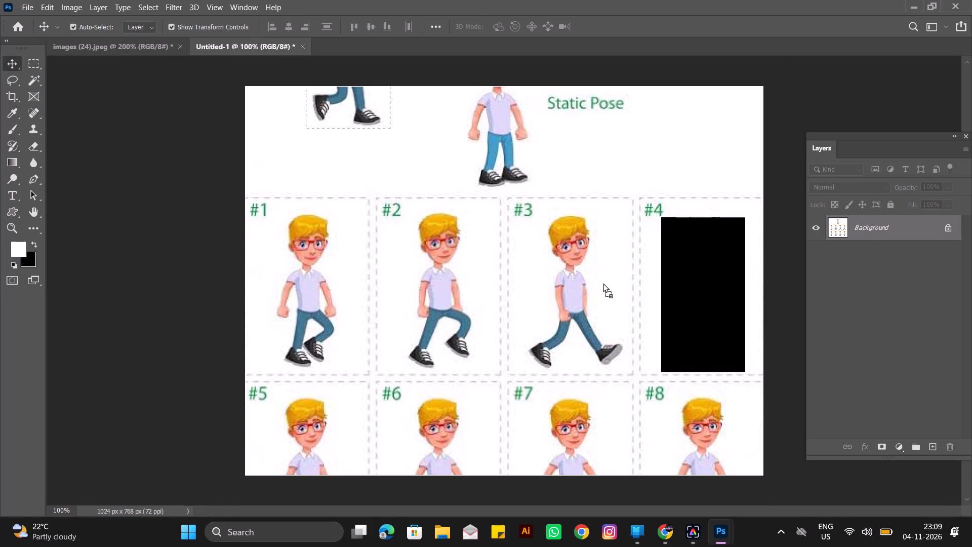
{"action": "left_click_drag", "start_coordinate": [603, 283], "coordinate": [602, 284]}
Scale the #4 pose proportionally to about 235% beside the stacked figures, comparing its size and position with the #3 pose.
{"action": "left_click_drag", "start_coordinate": [624, 318], "coordinate": [698, 389]}
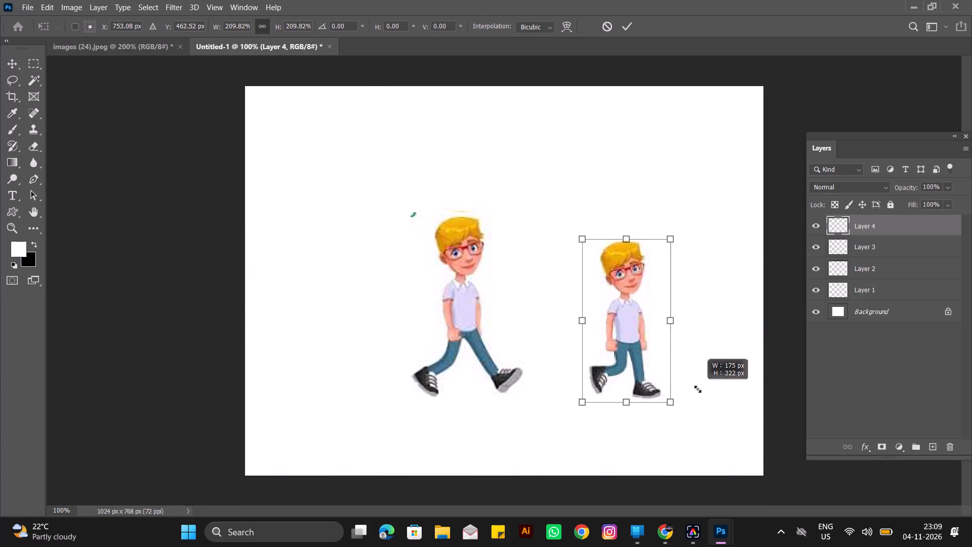
{"action": "left_click_drag", "start_coordinate": [698, 389], "coordinate": [690, 374]}
{"action": "left_click_drag", "start_coordinate": [619, 309], "coordinate": [607, 318]}
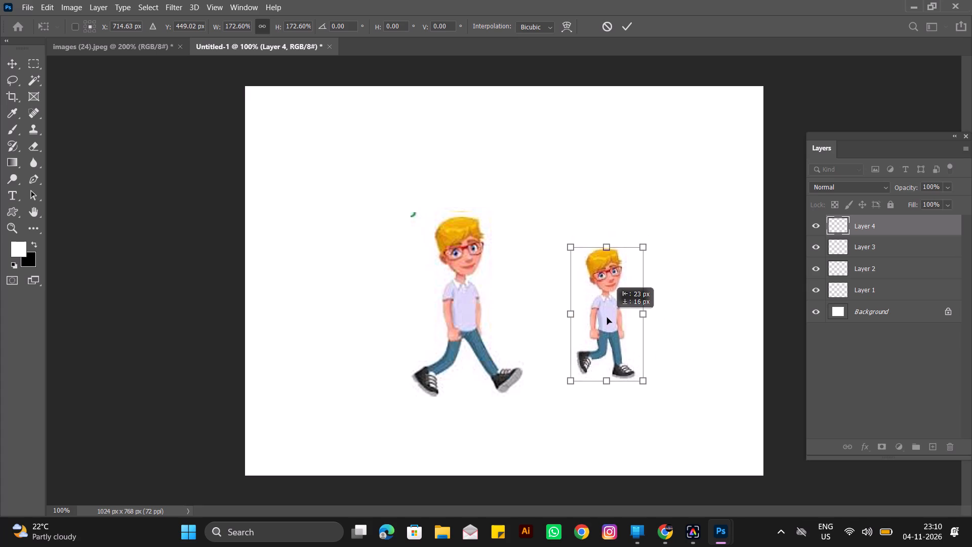
{"action": "left_click_drag", "start_coordinate": [607, 318], "coordinate": [609, 325]}
{"action": "left_click_drag", "start_coordinate": [602, 253], "coordinate": [602, 254]}
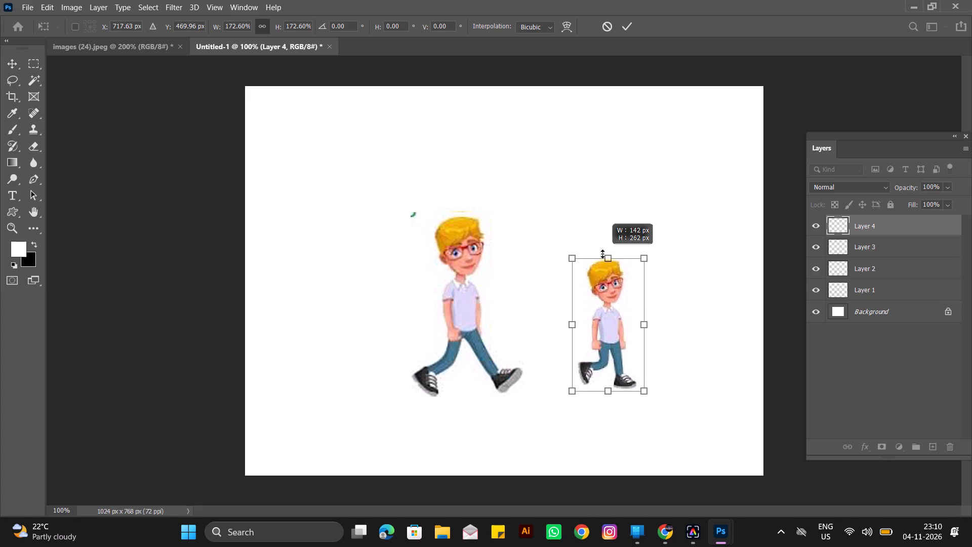
{"action": "left_click_drag", "start_coordinate": [602, 254], "coordinate": [600, 215]}
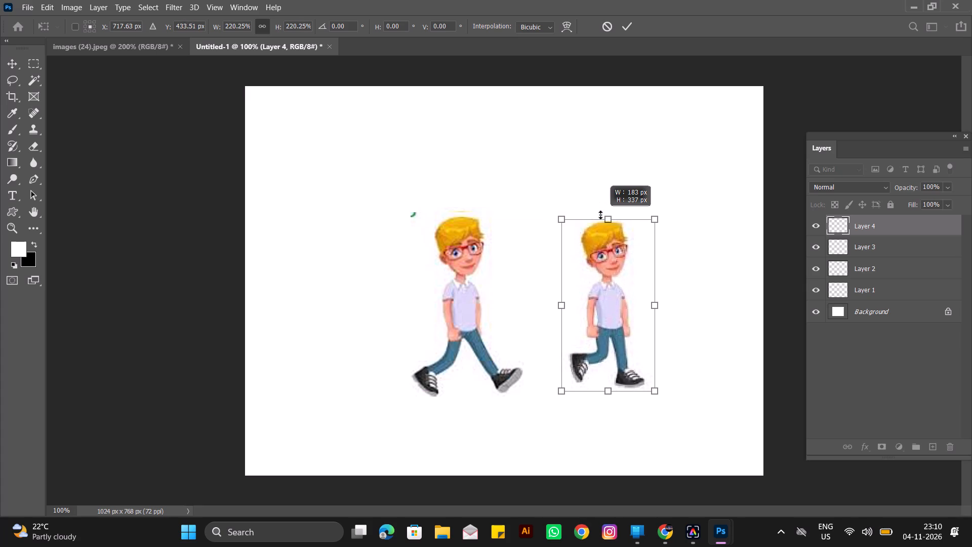
{"action": "left_click_drag", "start_coordinate": [600, 215], "coordinate": [599, 209]}
{"action": "left_click_drag", "start_coordinate": [607, 283], "coordinate": [549, 281]}
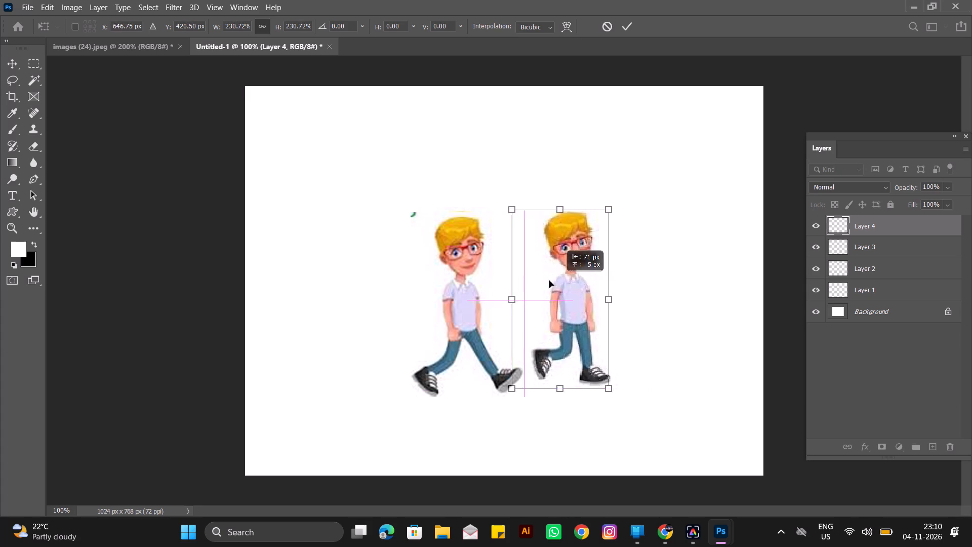
{"action": "left_click_drag", "start_coordinate": [549, 281], "coordinate": [460, 295]}
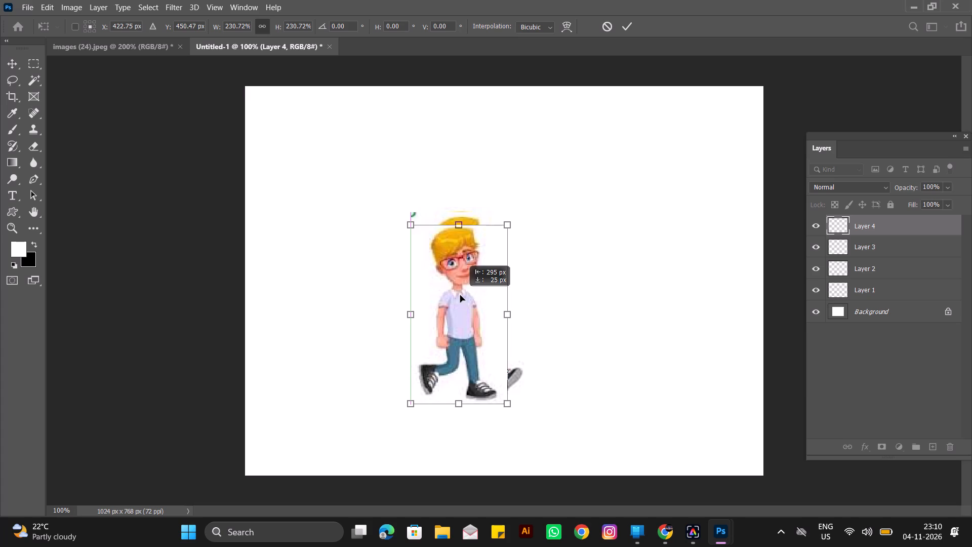
{"action": "left_click_drag", "start_coordinate": [460, 295], "coordinate": [600, 281]}
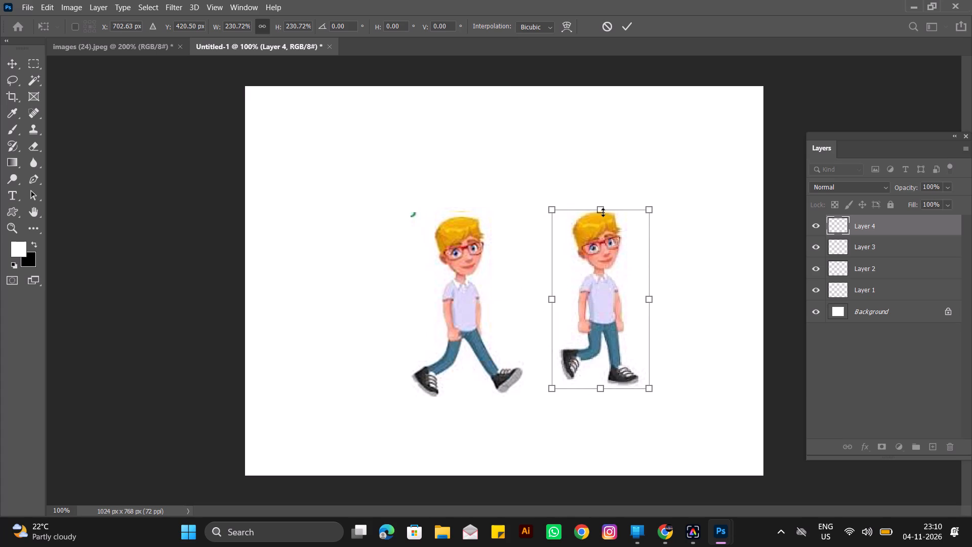
{"action": "left_click", "coordinate": [603, 212]}
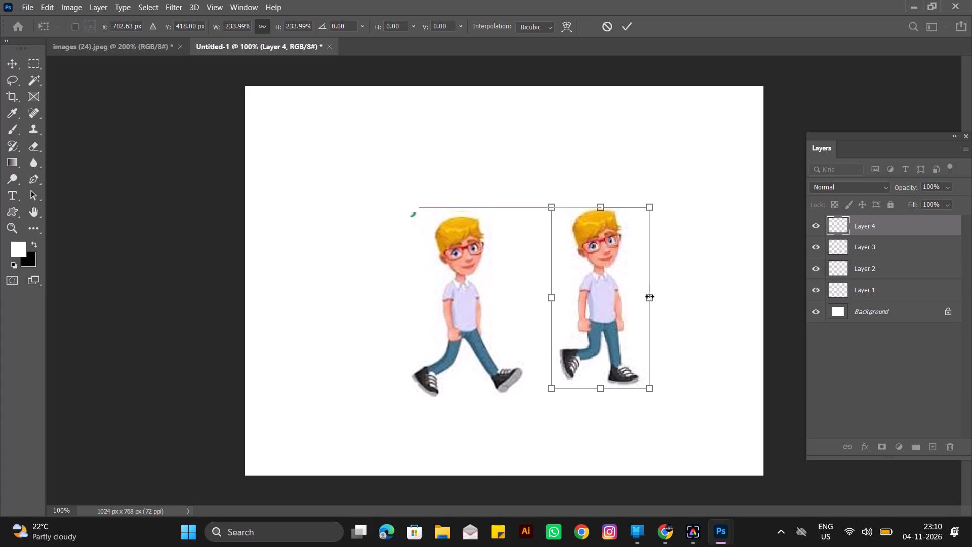
{"action": "left_click_drag", "start_coordinate": [650, 296], "coordinate": [657, 296]}
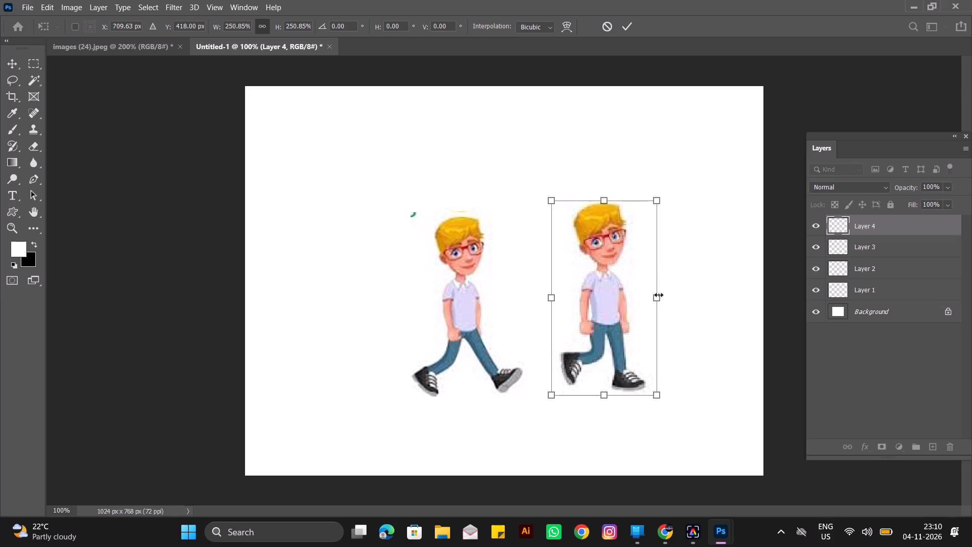
{"action": "left_click_drag", "start_coordinate": [659, 295], "coordinate": [652, 295]}
Place the #4 pose over the stacked figures, enlarge it to about 258% so it covers them, apply the transform, and deselect it.
{"action": "left_click_drag", "start_coordinate": [600, 301], "coordinate": [469, 321]}
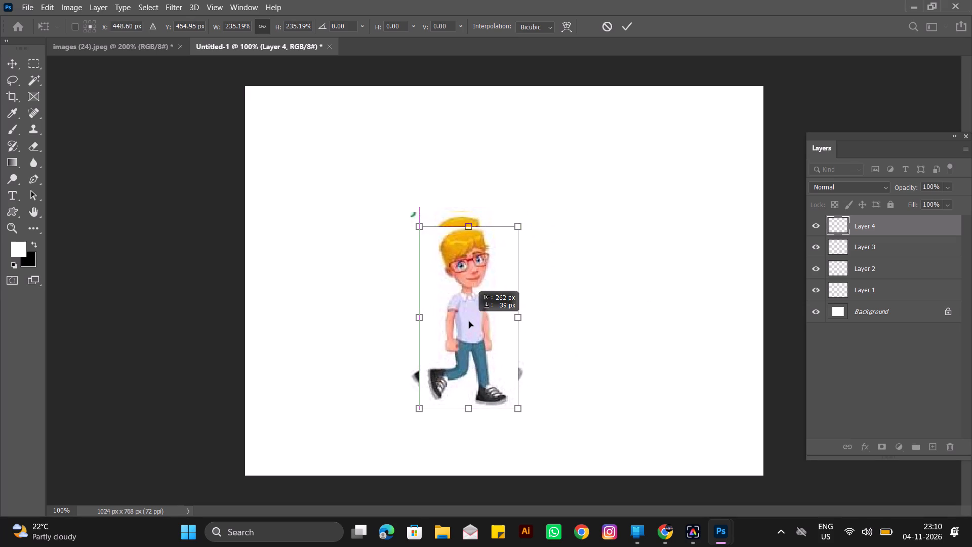
{"action": "left_click_drag", "start_coordinate": [469, 321], "coordinate": [459, 321]}
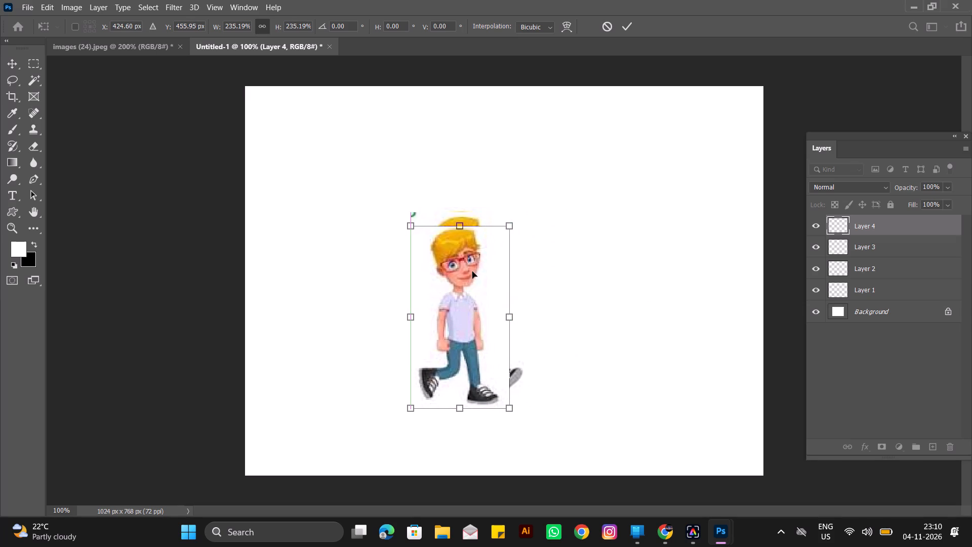
{"action": "left_click_drag", "start_coordinate": [460, 224], "coordinate": [460, 213]}
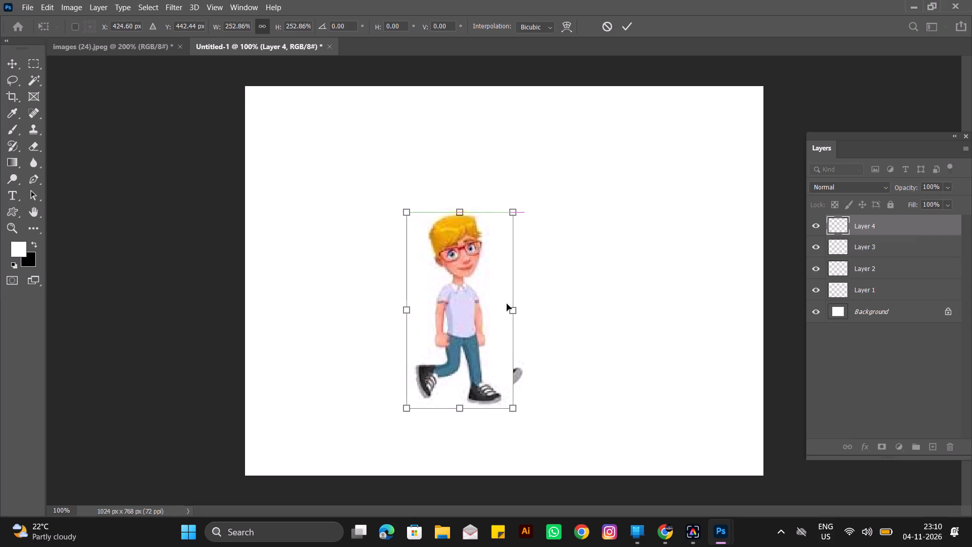
{"action": "left_click", "coordinate": [509, 312]}
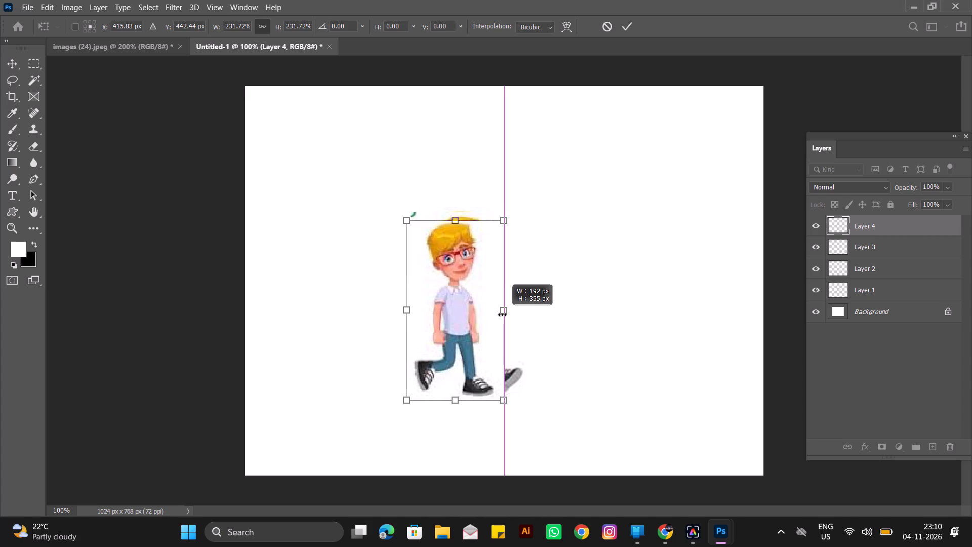
{"action": "left_click_drag", "start_coordinate": [472, 304], "coordinate": [479, 309]}
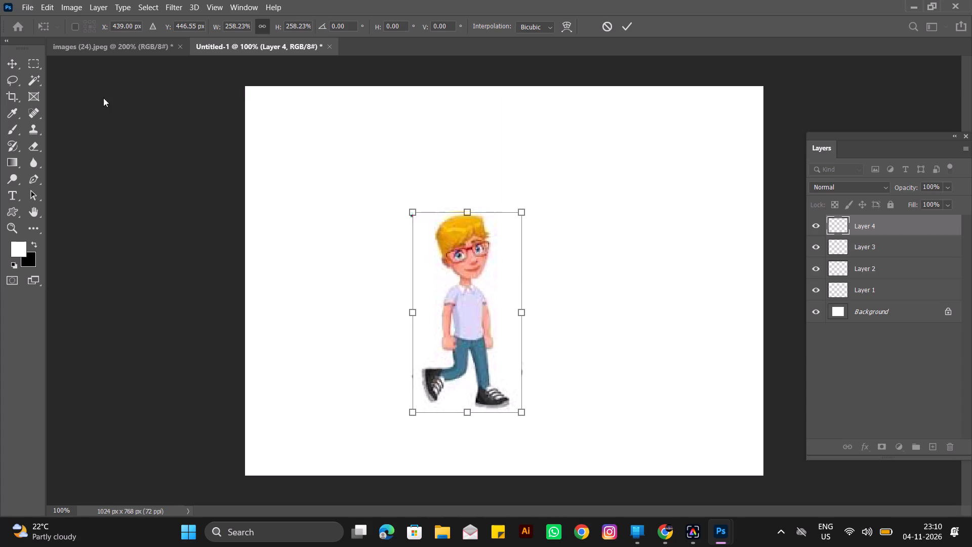
{"action": "left_click", "coordinate": [14, 63]}
{"action": "left_click", "coordinate": [139, 143]}
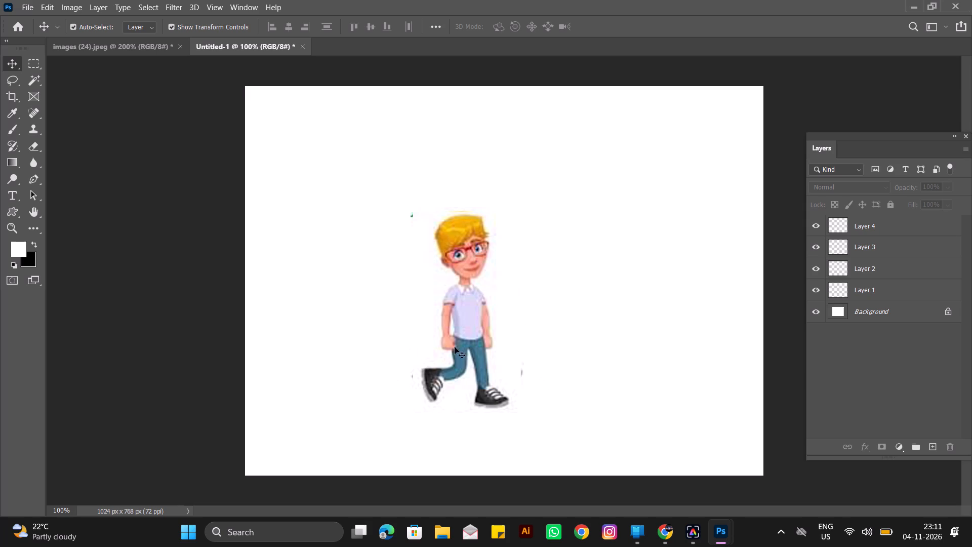
Toggle the visibility of Layer 4 to compare the #4 pose with the #3 pose beneath it.
{"action": "left_click", "coordinate": [822, 227]}
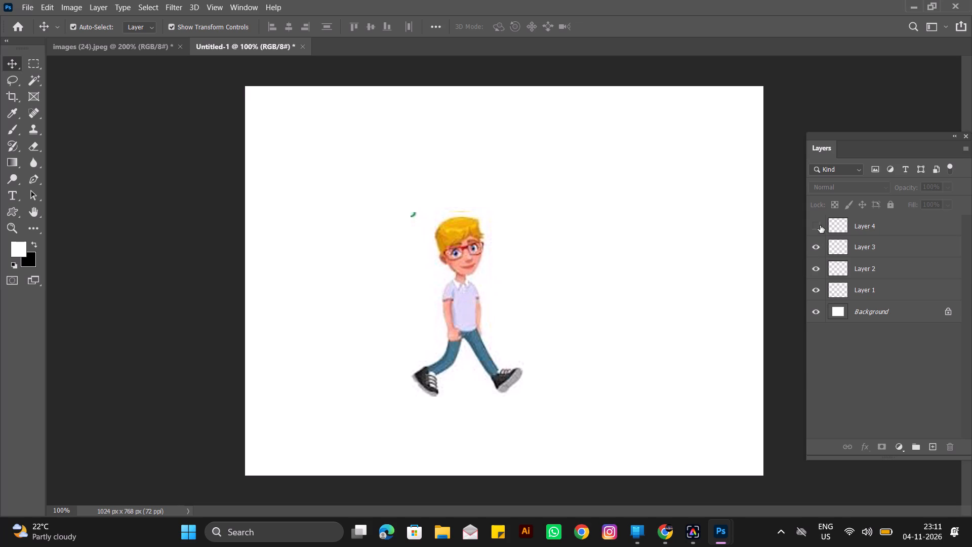
{"action": "left_click", "coordinate": [820, 225]}
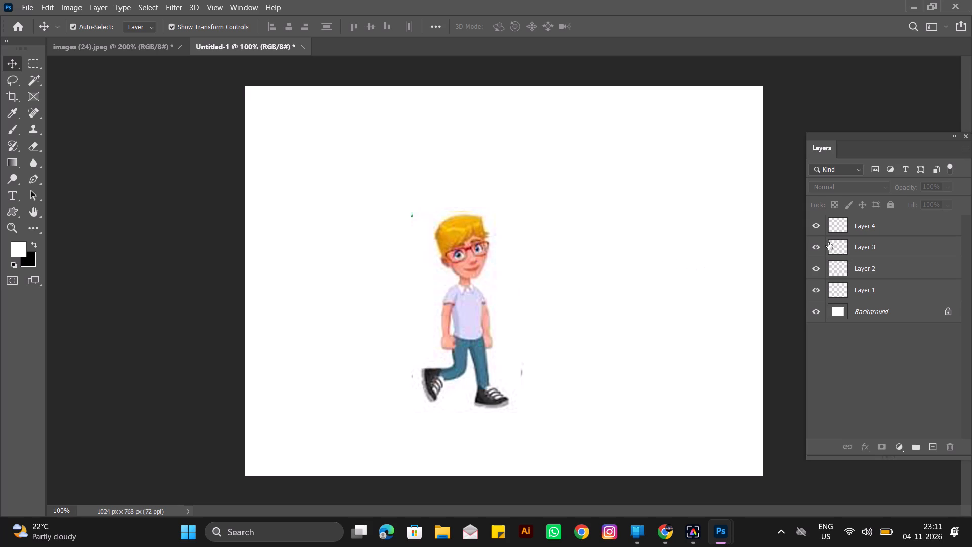
{"action": "left_click", "coordinate": [815, 225]}
{"action": "left_click", "coordinate": [815, 225]}
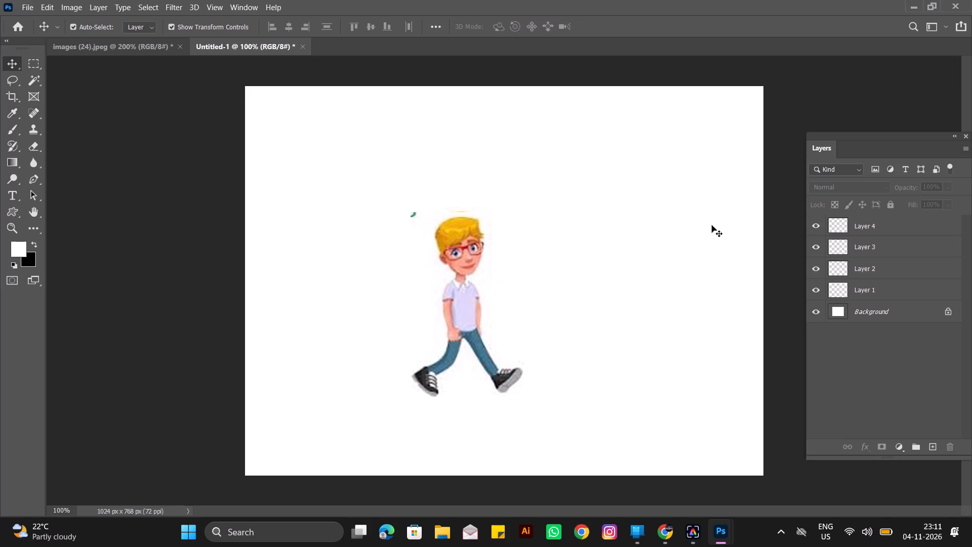
Shift the #4 pose slightly up and back, enlarge it to about 105% to cover the stray marks, apply the transform, and deselect it.
{"action": "left_click", "coordinate": [456, 257]}
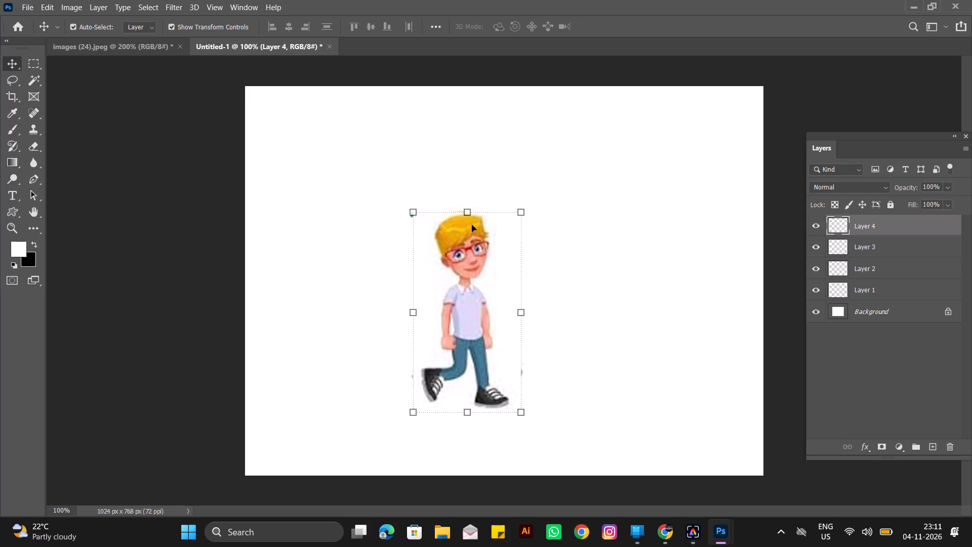
{"action": "left_click", "coordinate": [473, 263]}
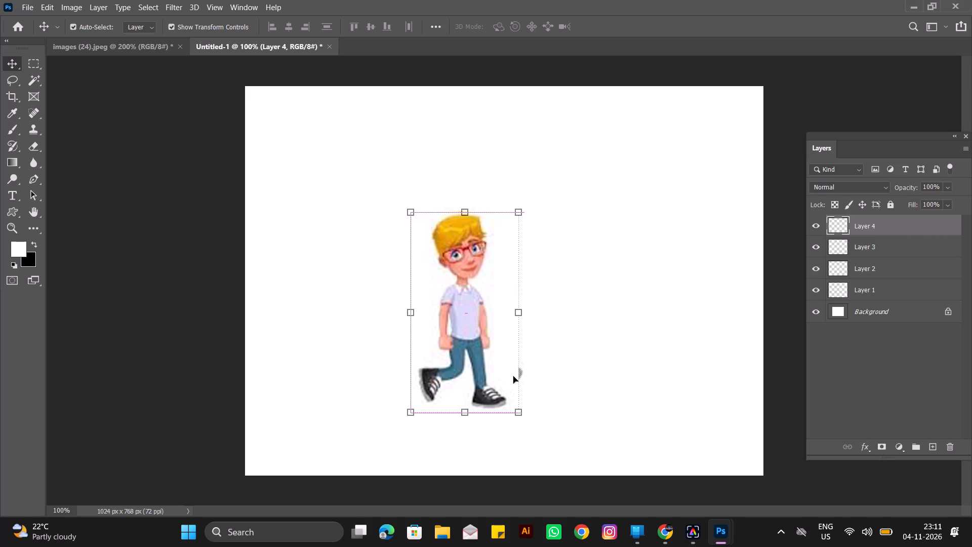
{"action": "left_click", "coordinate": [475, 334]}
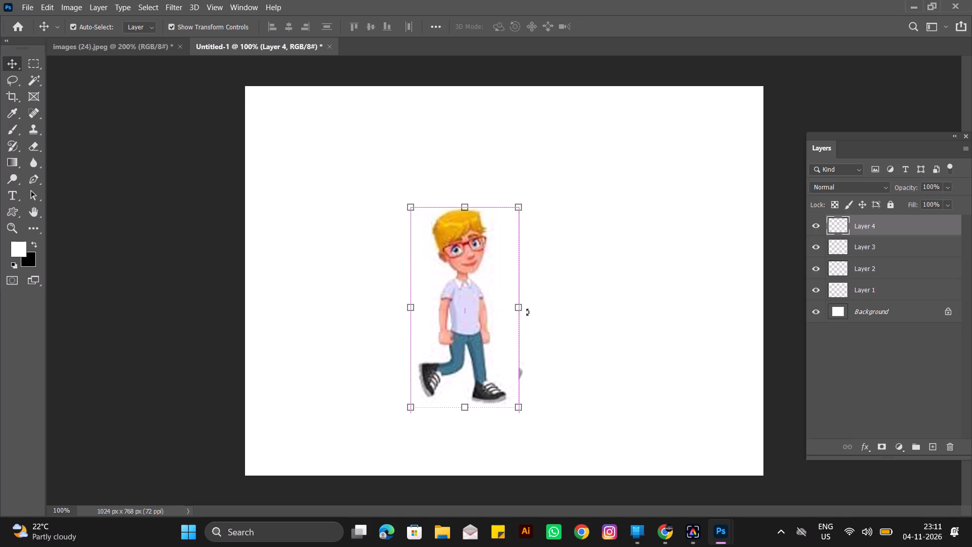
{"action": "left_click_drag", "start_coordinate": [521, 311], "coordinate": [526, 311]}
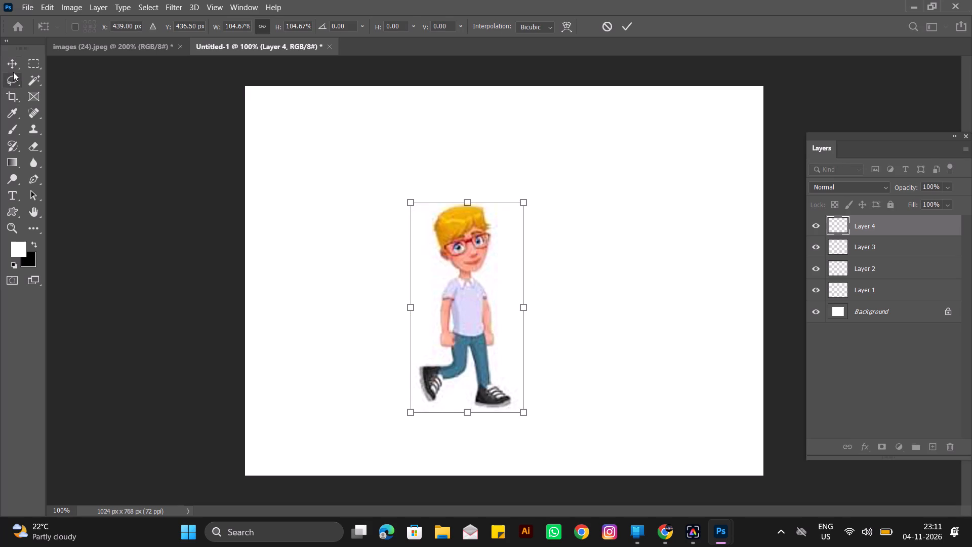
{"action": "left_click", "coordinate": [13, 65]}
{"action": "left_click", "coordinate": [189, 171]}
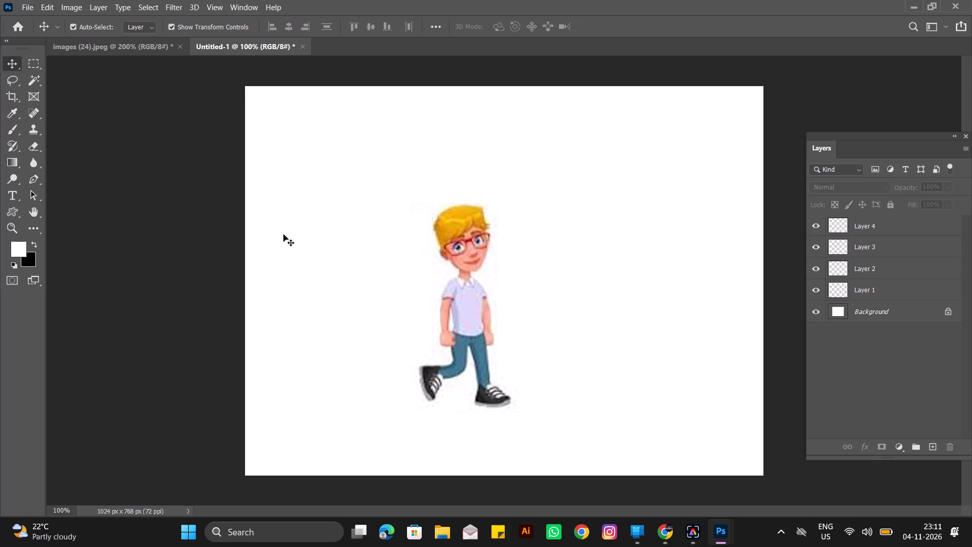
Select the #5 pose in the reference sheet with a rectangular marquee and copy it into Untitled-1 beside the stacked figures.
{"action": "left_click", "coordinate": [134, 50]}
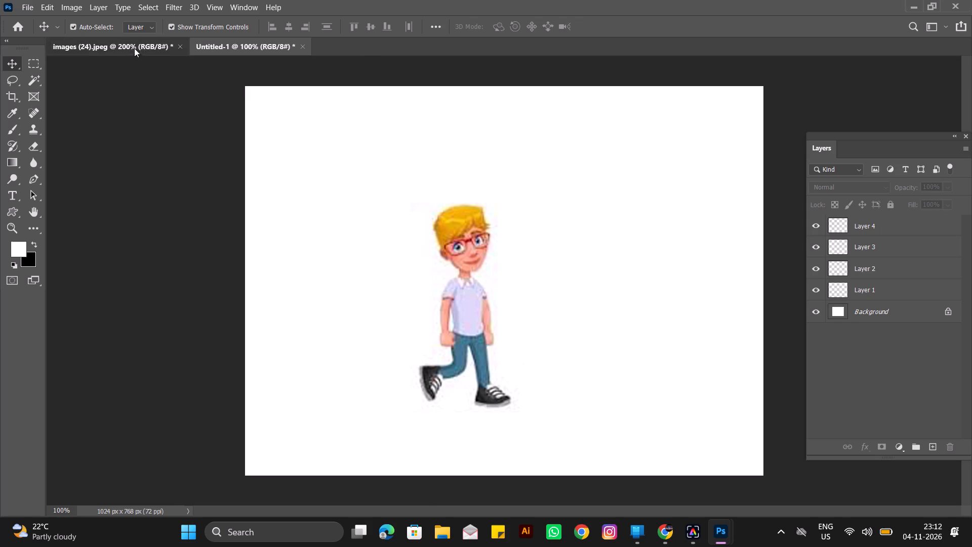
{"action": "scroll", "coordinate": [607, 294], "scroll_direction": "down", "scroll_amount": 10}
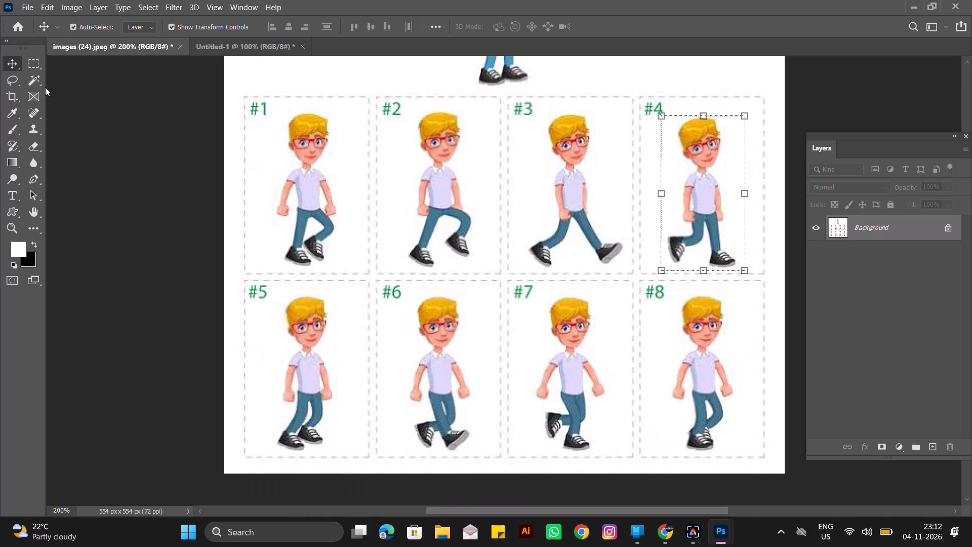
{"action": "left_click", "coordinate": [35, 65]}
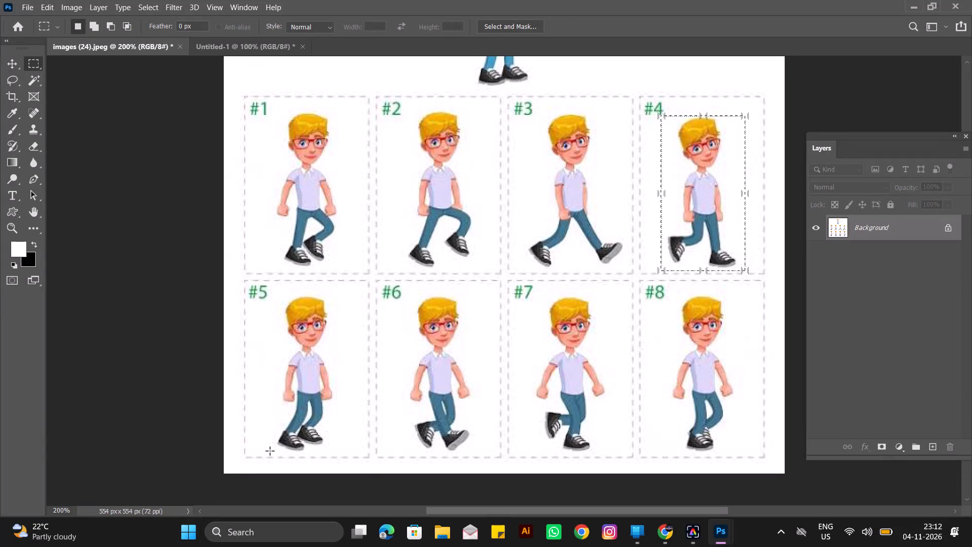
{"action": "left_click_drag", "start_coordinate": [270, 451], "coordinate": [347, 299]}
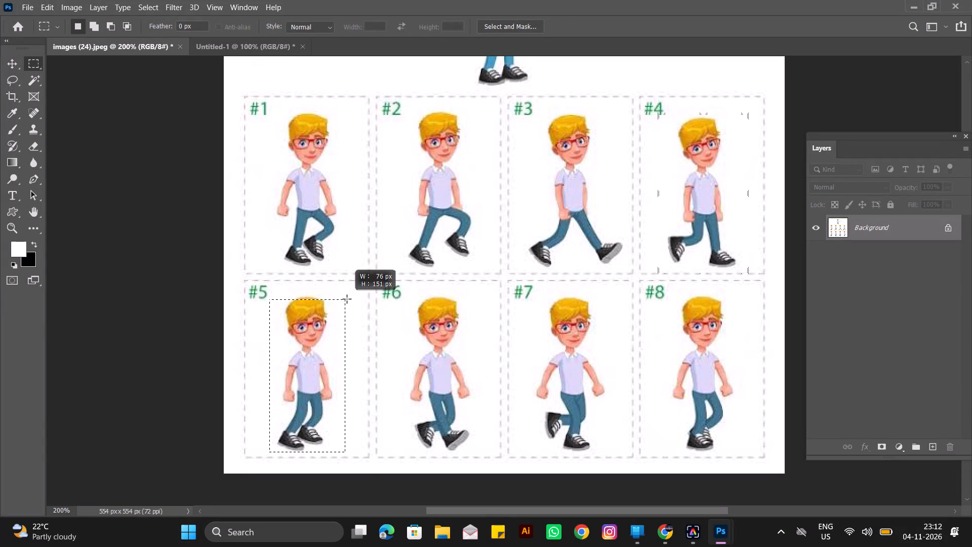
{"action": "left_click_drag", "start_coordinate": [347, 299], "coordinate": [351, 292]}
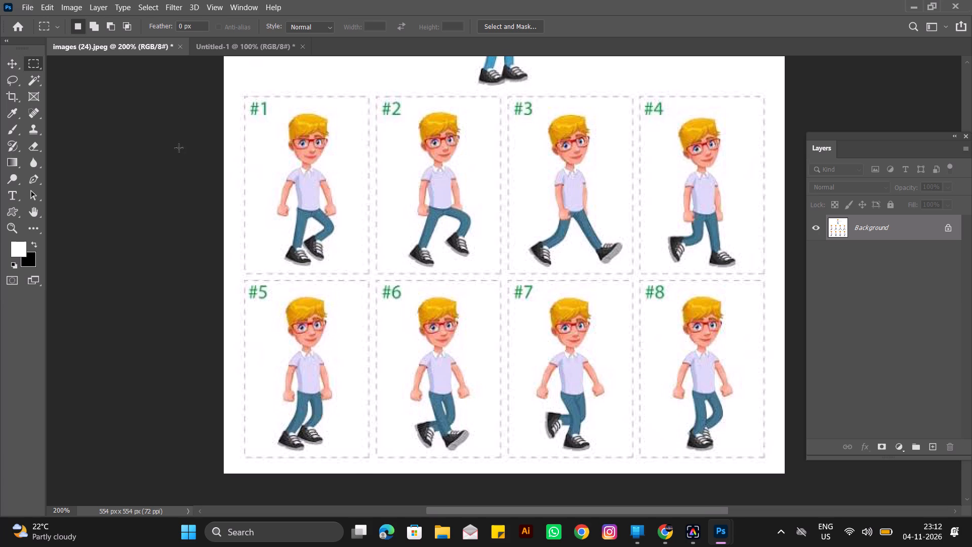
{"action": "left_click", "coordinate": [18, 65]}
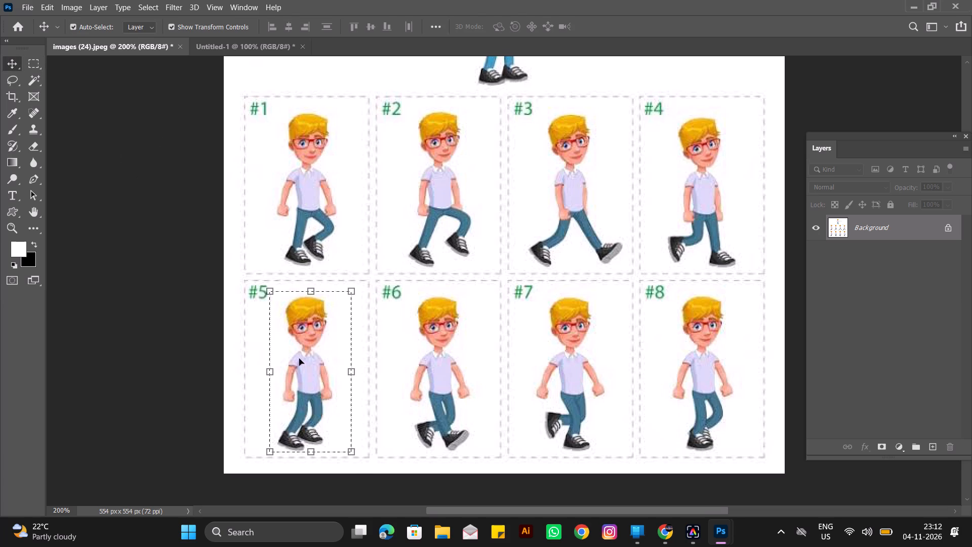
{"action": "left_click_drag", "start_coordinate": [312, 370], "coordinate": [258, 43]}
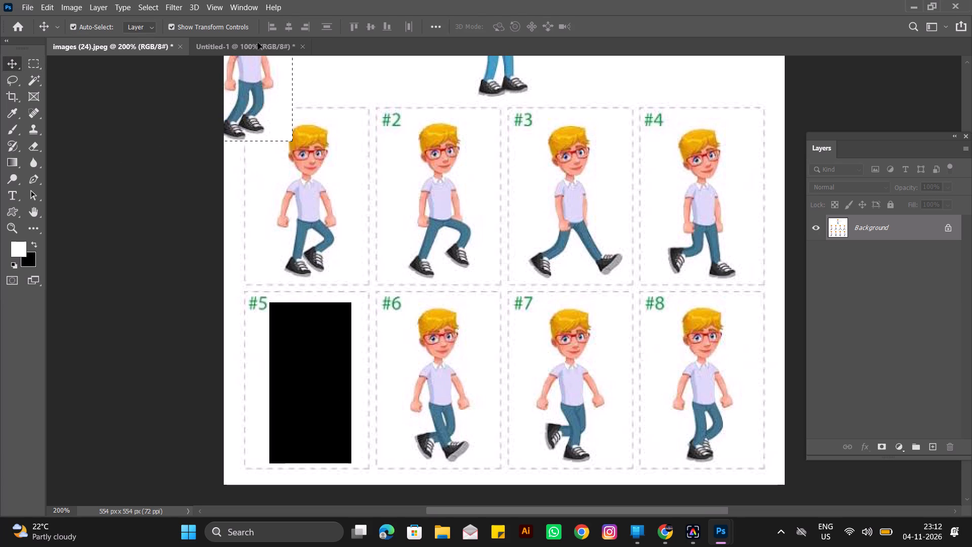
{"action": "left_click_drag", "start_coordinate": [258, 43], "coordinate": [628, 304]}
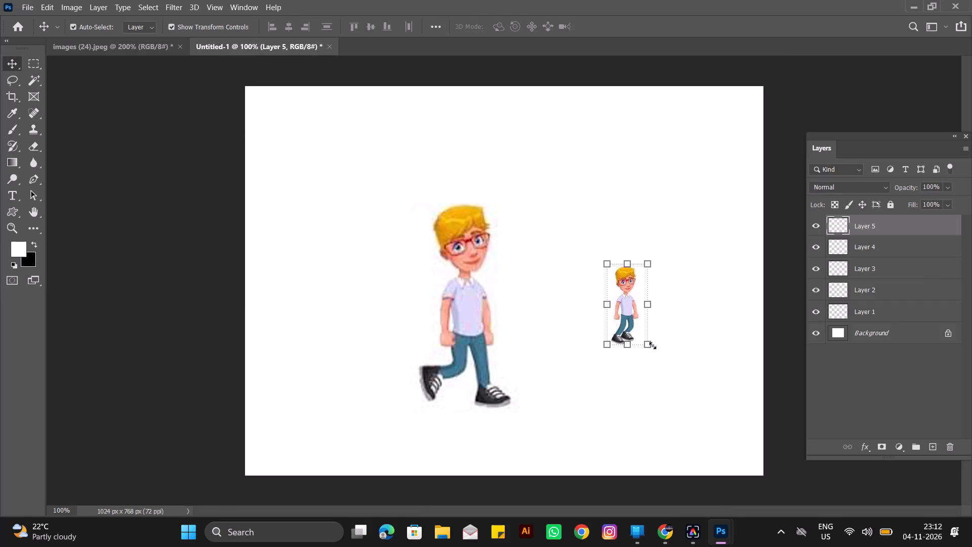
Scale the #5 pose proportionally to about 246% and bring it closer to the stacked figures to match the #4 pose's height.
{"action": "left_click_drag", "start_coordinate": [653, 345], "coordinate": [691, 390]}
{"action": "left_click_drag", "start_coordinate": [634, 340], "coordinate": [626, 317]}
{"action": "left_click_drag", "start_coordinate": [665, 361], "coordinate": [691, 374]}
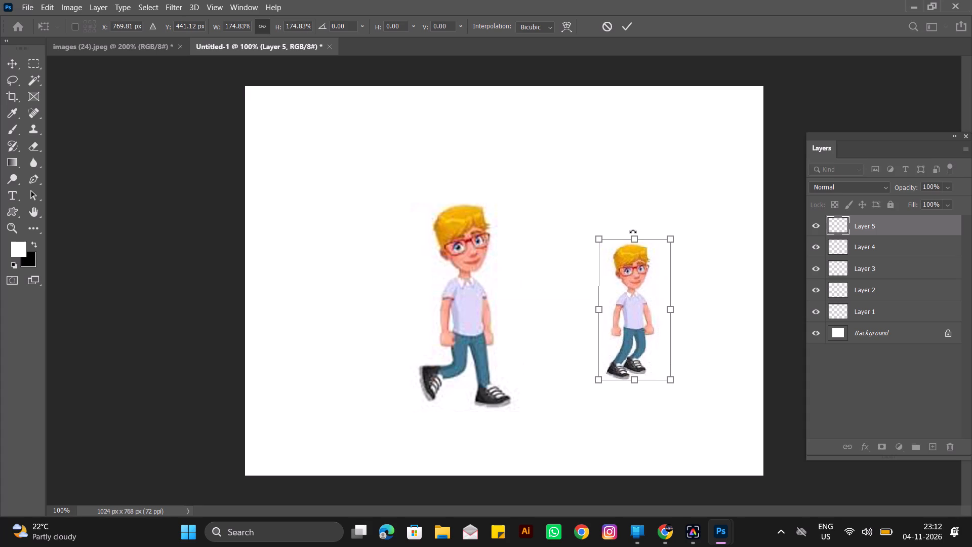
{"action": "left_click_drag", "start_coordinate": [632, 236], "coordinate": [628, 204]}
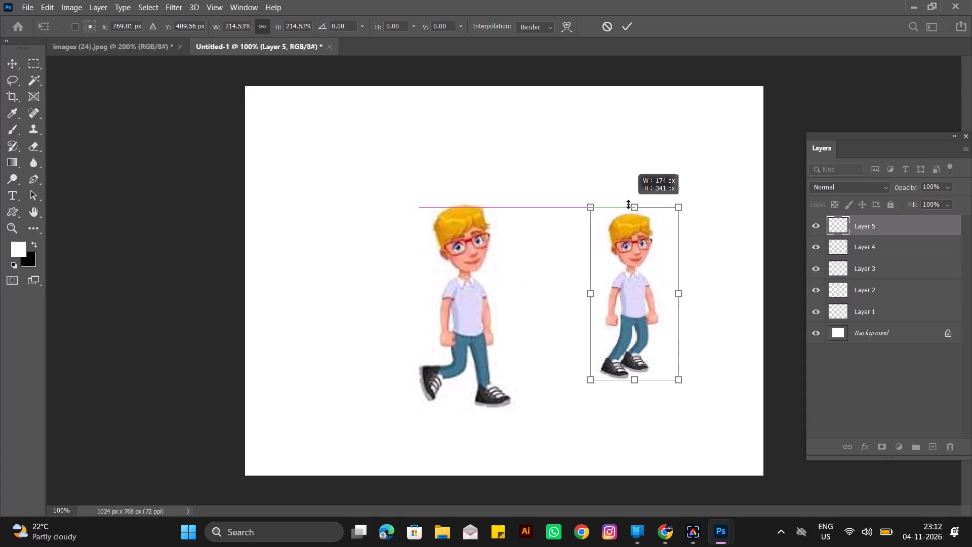
{"action": "left_click_drag", "start_coordinate": [628, 204], "coordinate": [629, 202]}
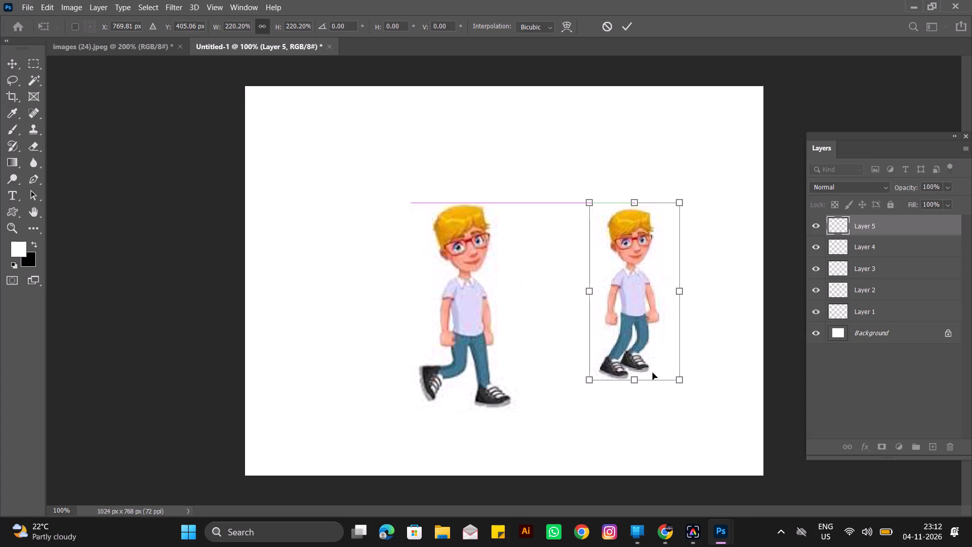
{"action": "left_click_drag", "start_coordinate": [639, 381], "coordinate": [648, 402]}
{"action": "left_click_drag", "start_coordinate": [690, 304], "coordinate": [690, 304]}
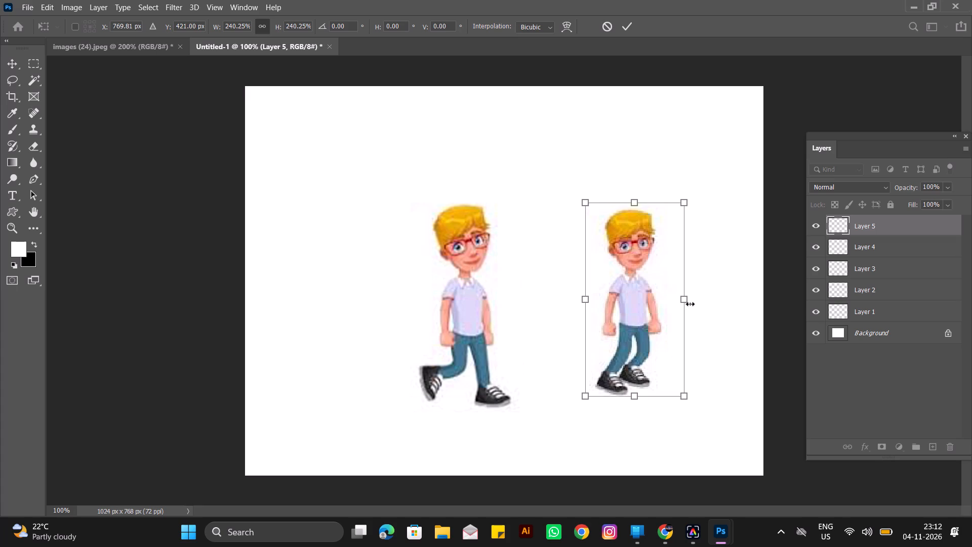
{"action": "left_click_drag", "start_coordinate": [690, 304], "coordinate": [695, 303]}
{"action": "left_click_drag", "start_coordinate": [642, 299], "coordinate": [595, 301]}
{"action": "left_click", "coordinate": [589, 196]}
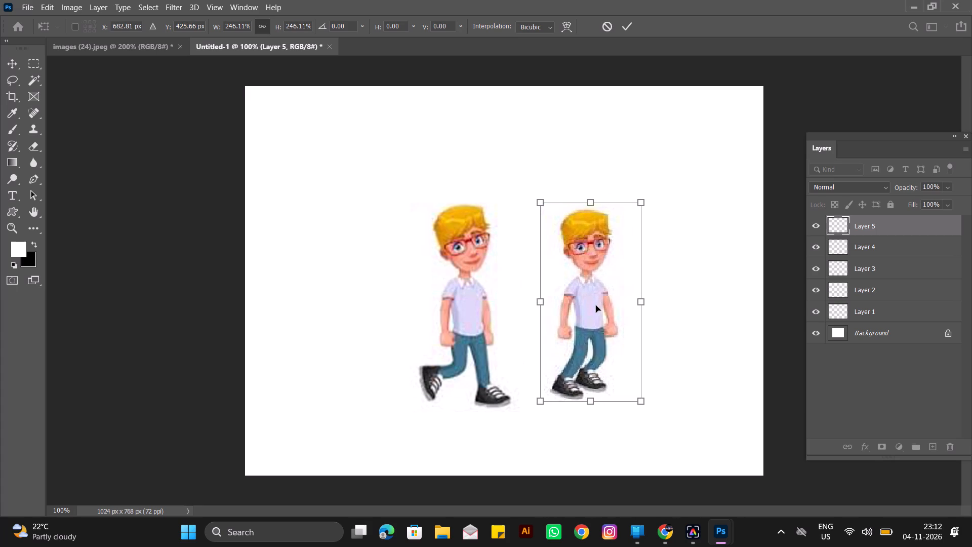
Place the #5 pose over the stacked figures, enlarge it to about 260% so it covers them, apply the transform, and deselect it.
{"action": "left_click_drag", "start_coordinate": [592, 293], "coordinate": [566, 293]}
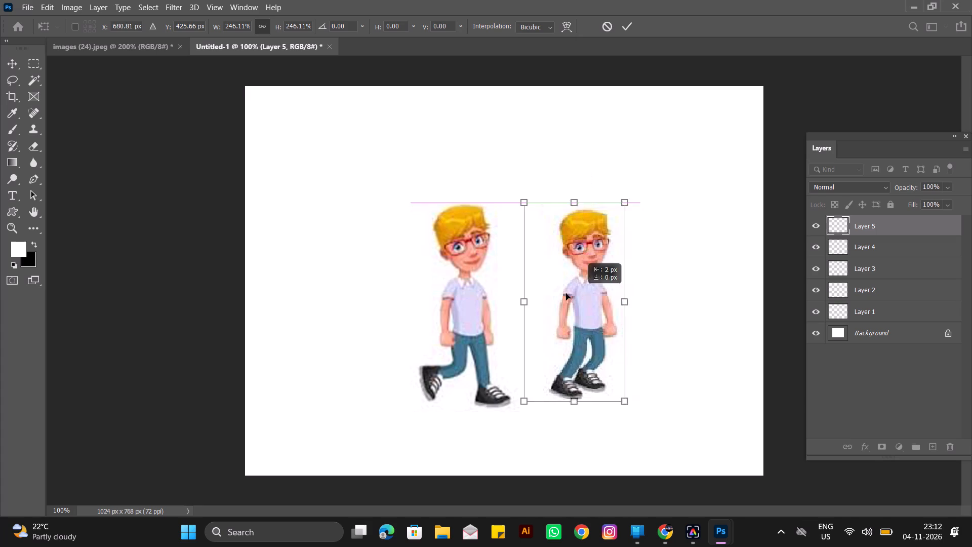
{"action": "left_click_drag", "start_coordinate": [566, 293], "coordinate": [471, 305]}
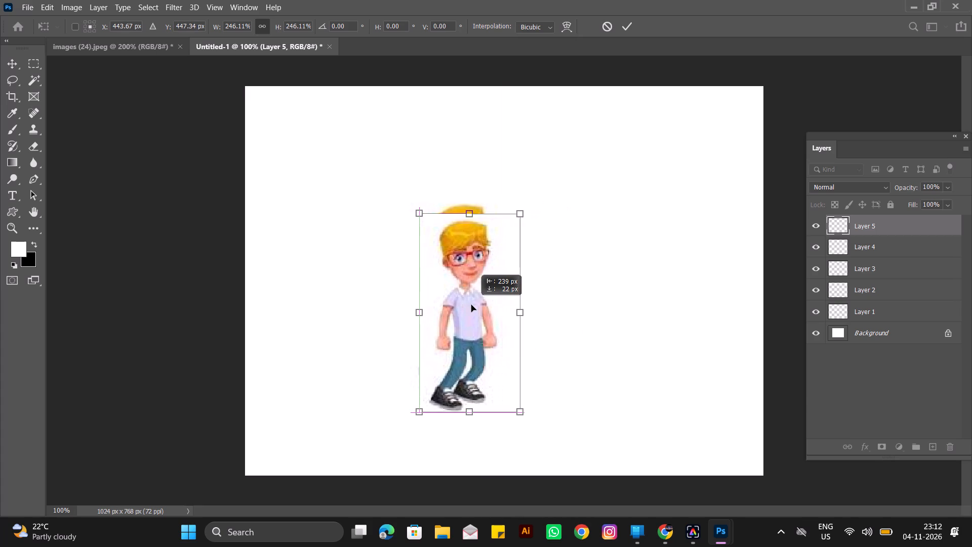
{"action": "left_click_drag", "start_coordinate": [471, 305], "coordinate": [471, 305]}
{"action": "left_click_drag", "start_coordinate": [473, 213], "coordinate": [473, 205]}
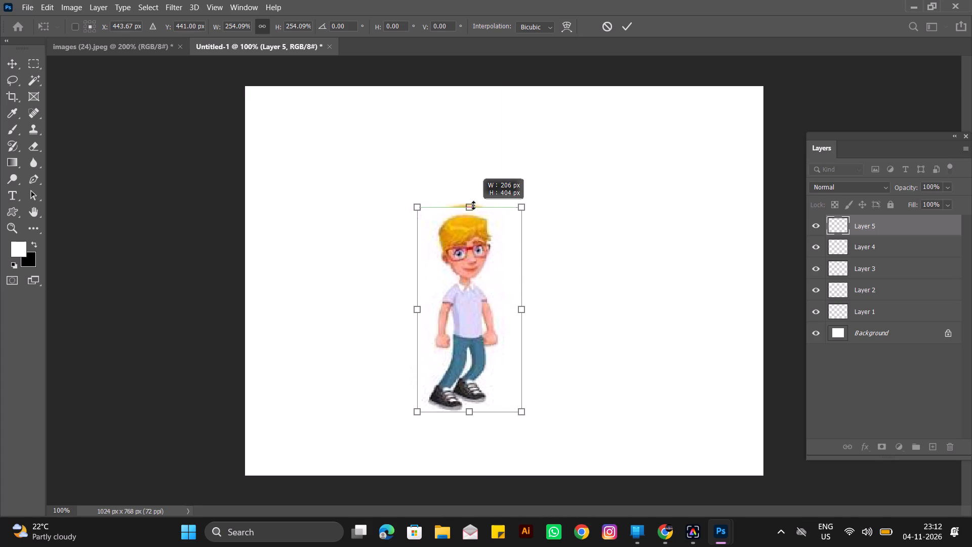
{"action": "left_click_drag", "start_coordinate": [473, 205], "coordinate": [475, 201]}
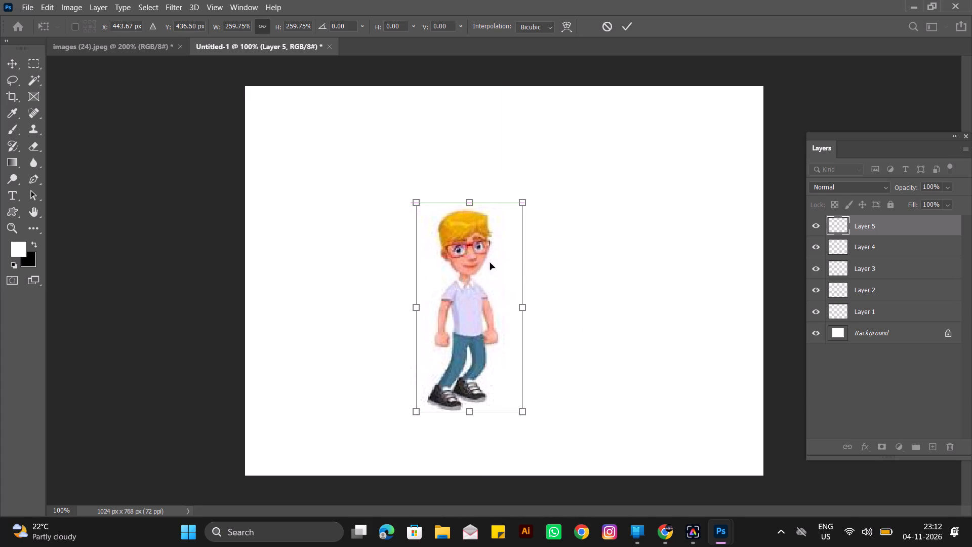
{"action": "left_click", "coordinate": [631, 29]}
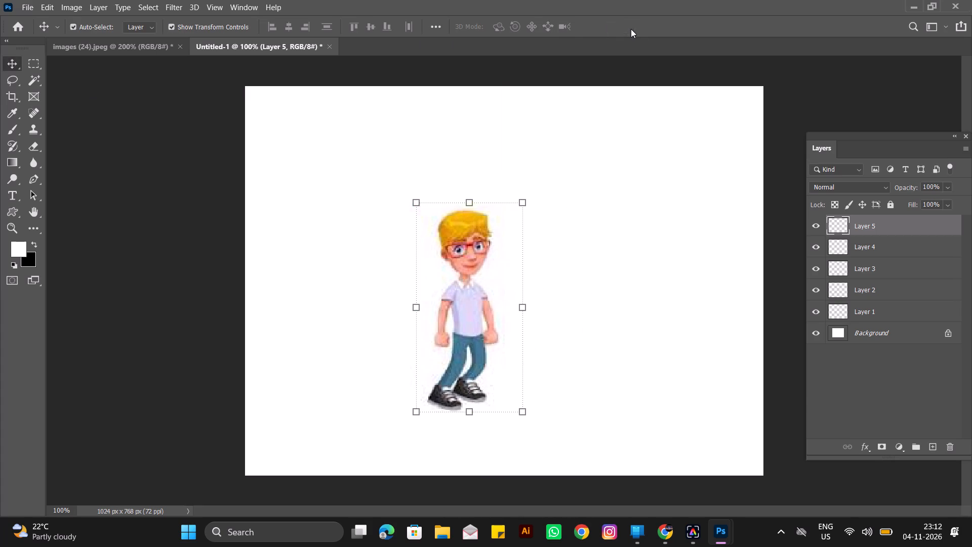
{"action": "left_click", "coordinate": [133, 114]}
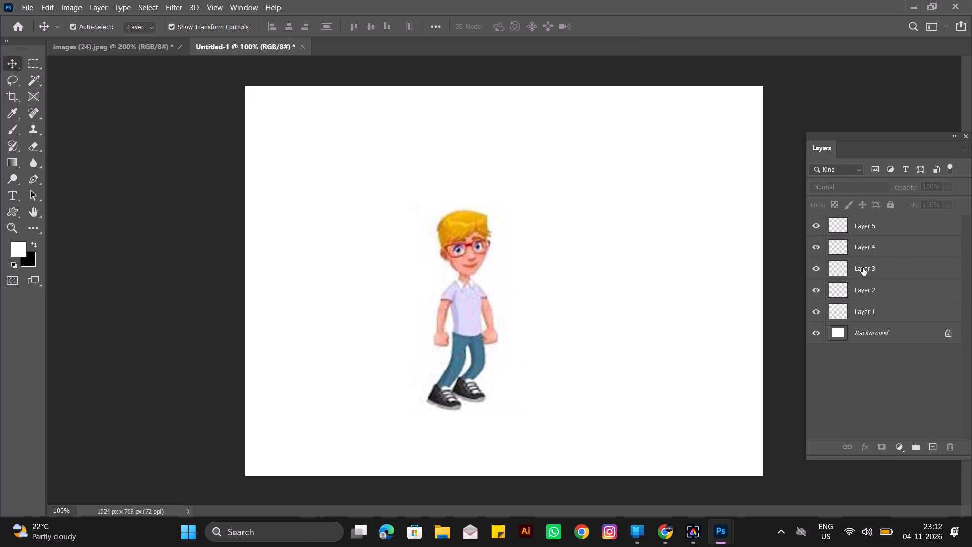
Toggle the visibility of Layers 4, 5 and 3 to compare the #5 pose with the poses beneath it.
{"action": "left_click", "coordinate": [817, 250]}
{"action": "left_click", "coordinate": [817, 250]}
{"action": "double_click", "coordinate": [820, 226]}
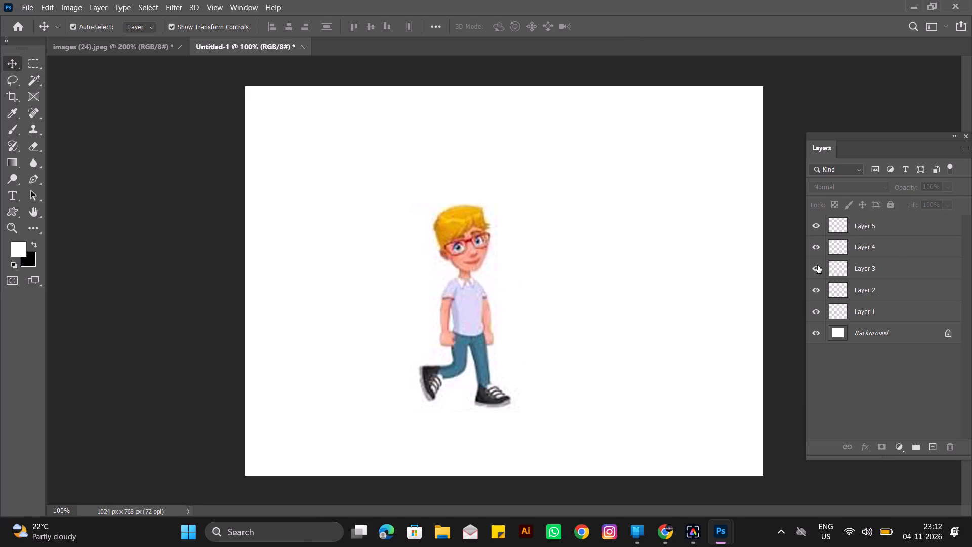
{"action": "left_click", "coordinate": [818, 265]}
{"action": "left_click", "coordinate": [818, 265]}
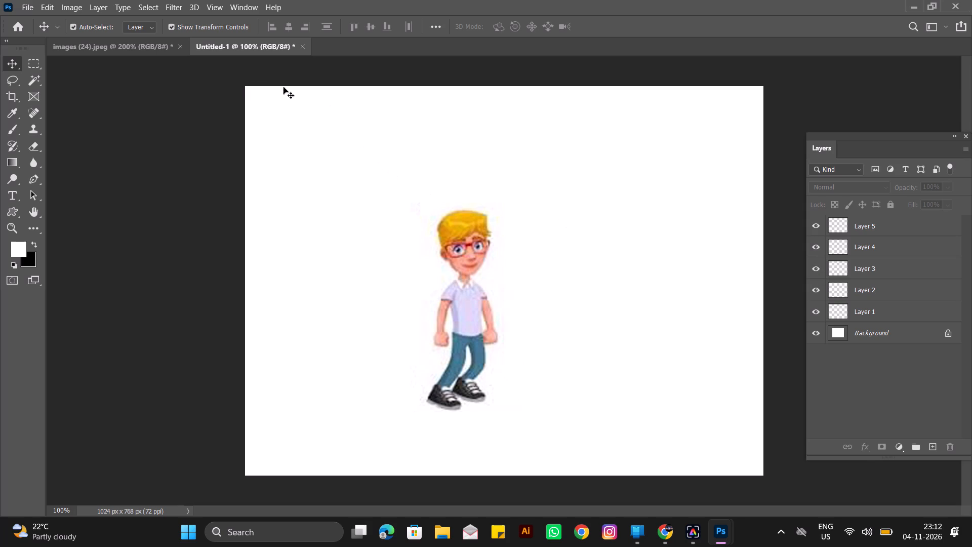
Select the #6 pose in the reference sheet with a marquee about 78 x 156 px and copy it into Untitled-1 beside the stacked figures.
{"action": "left_click", "coordinate": [134, 44]}
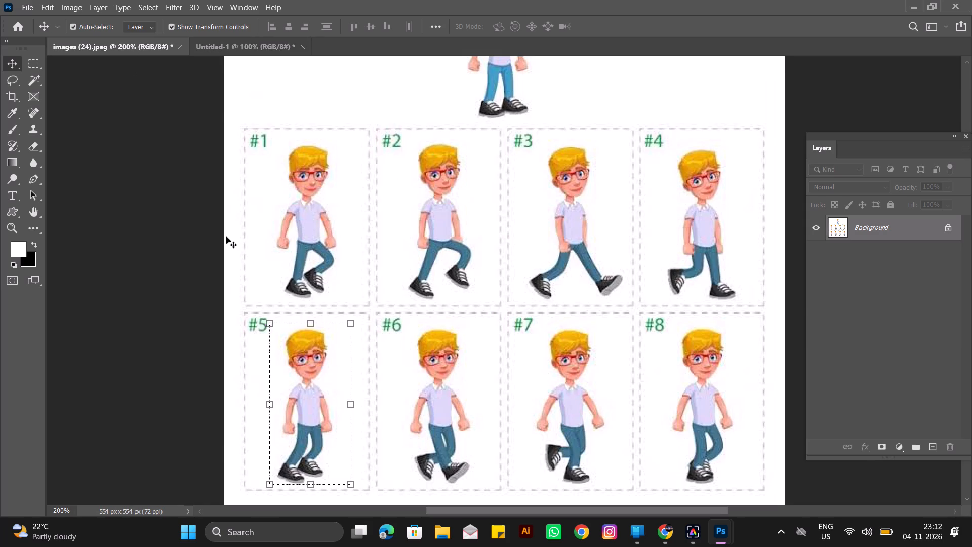
{"action": "scroll", "coordinate": [177, 200], "scroll_direction": "down", "scroll_amount": 5}
{"action": "left_click", "coordinate": [33, 61]}
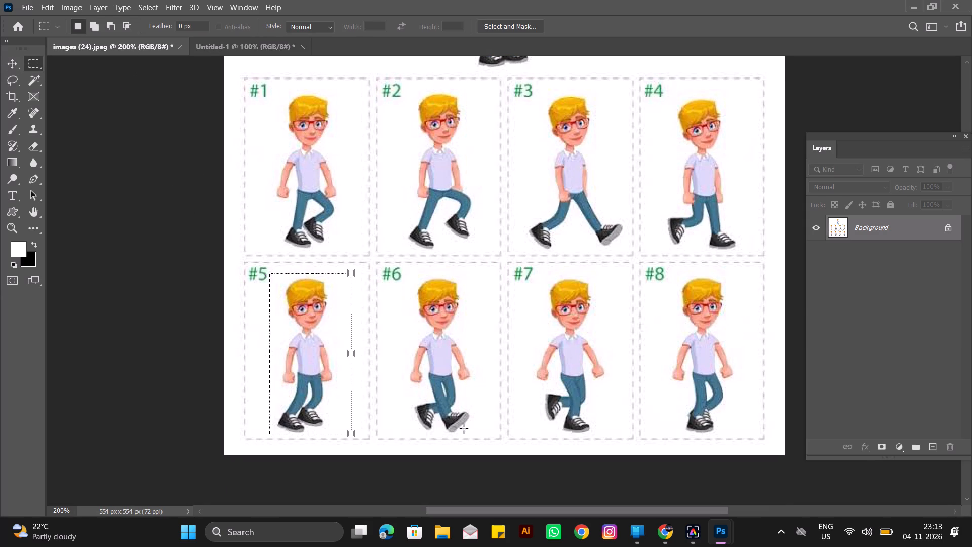
{"action": "left_click_drag", "start_coordinate": [410, 433], "coordinate": [457, 336]}
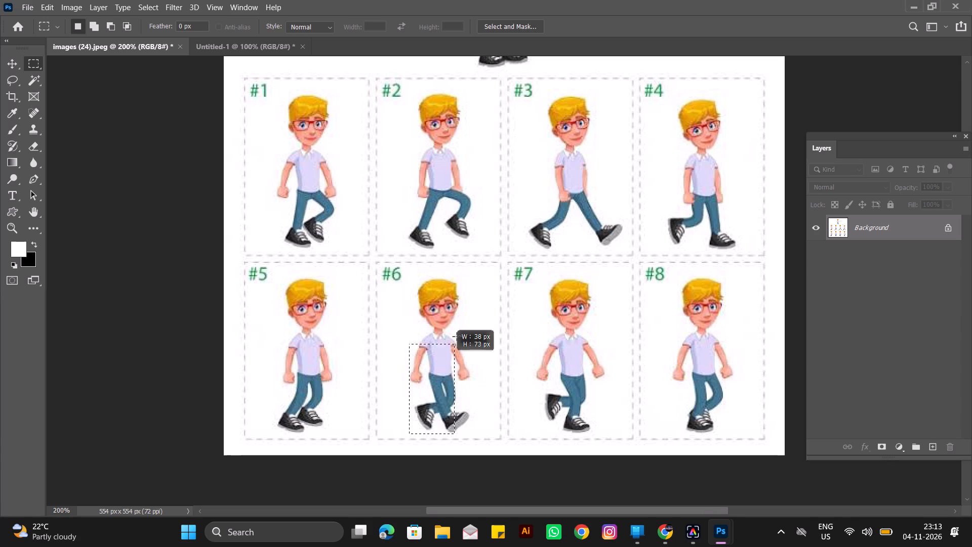
{"action": "left_click_drag", "start_coordinate": [457, 336], "coordinate": [489, 272]}
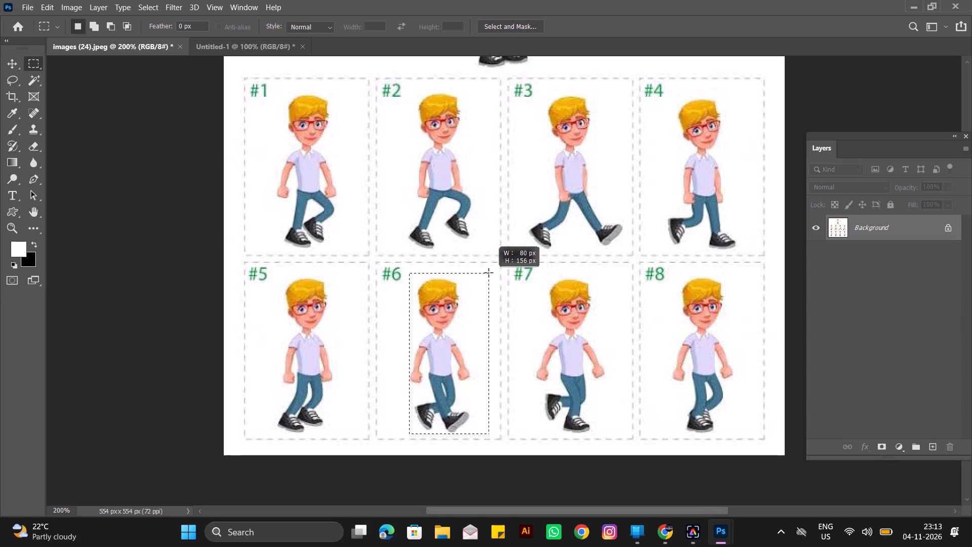
{"action": "left_click_drag", "start_coordinate": [489, 272], "coordinate": [487, 273]}
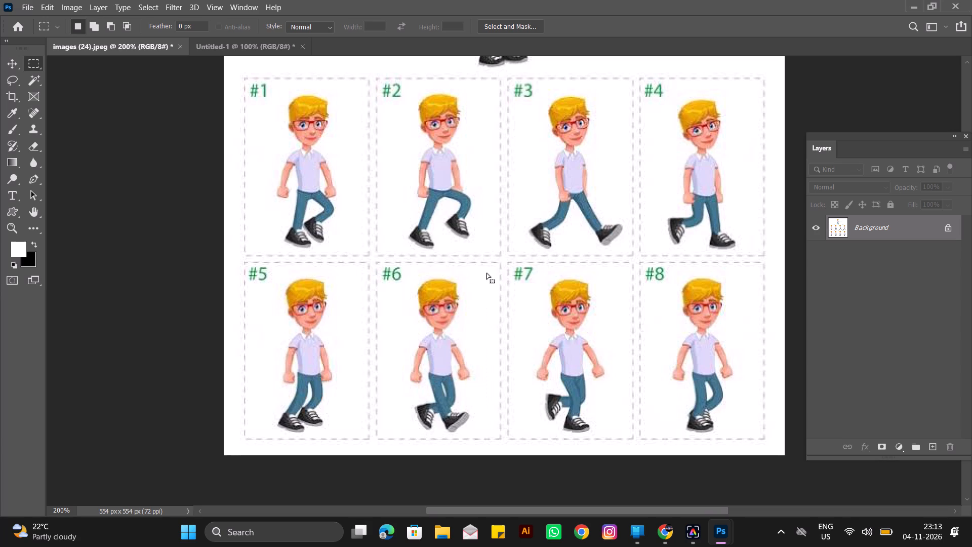
{"action": "left_click", "coordinate": [9, 63]}
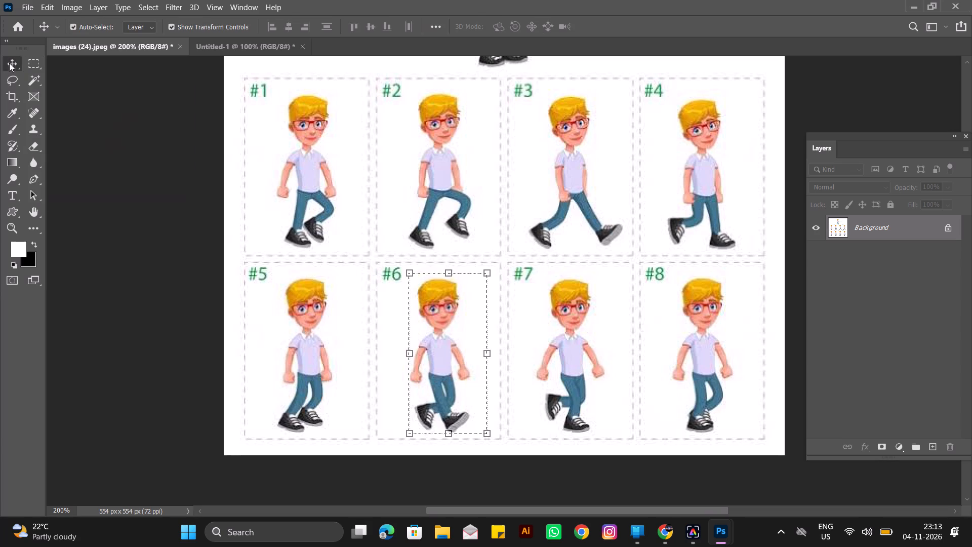
{"action": "left_click_drag", "start_coordinate": [440, 360], "coordinate": [304, 144]}
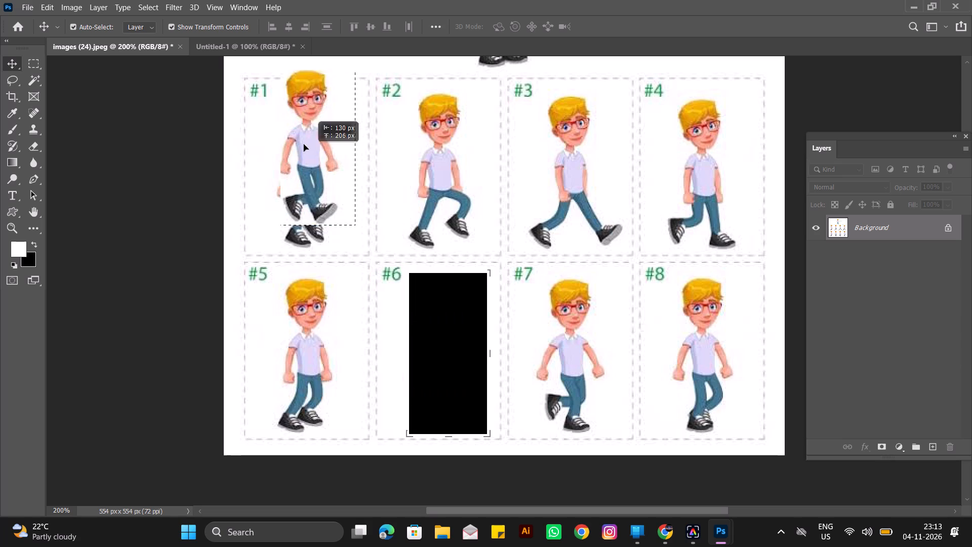
{"action": "left_click_drag", "start_coordinate": [304, 144], "coordinate": [553, 309]}
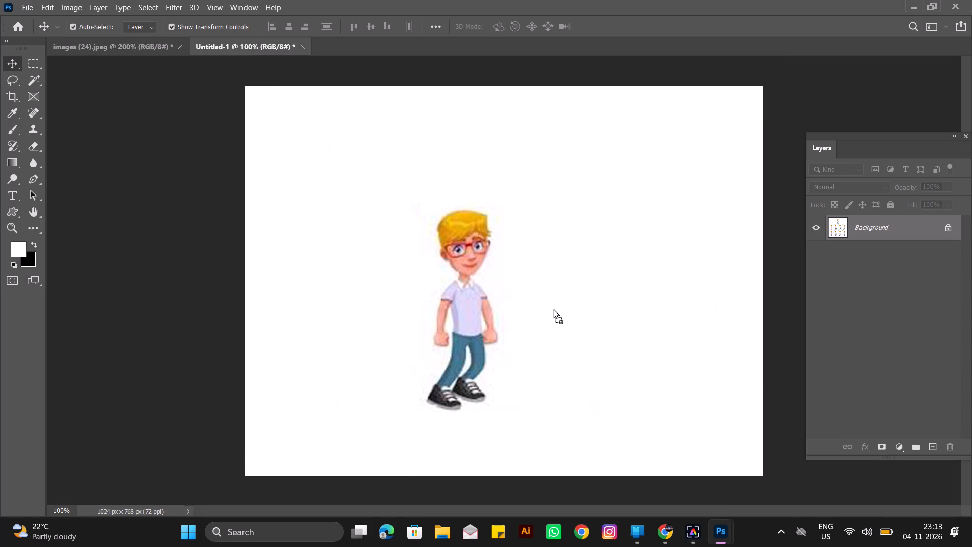
{"action": "left_click_drag", "start_coordinate": [553, 309], "coordinate": [592, 309]}
Scale the #6 pose proportionally to about 232% beside the stacked figures, adjusting its position to compare it with the #5 pose.
{"action": "left_click_drag", "start_coordinate": [614, 347], "coordinate": [681, 401]}
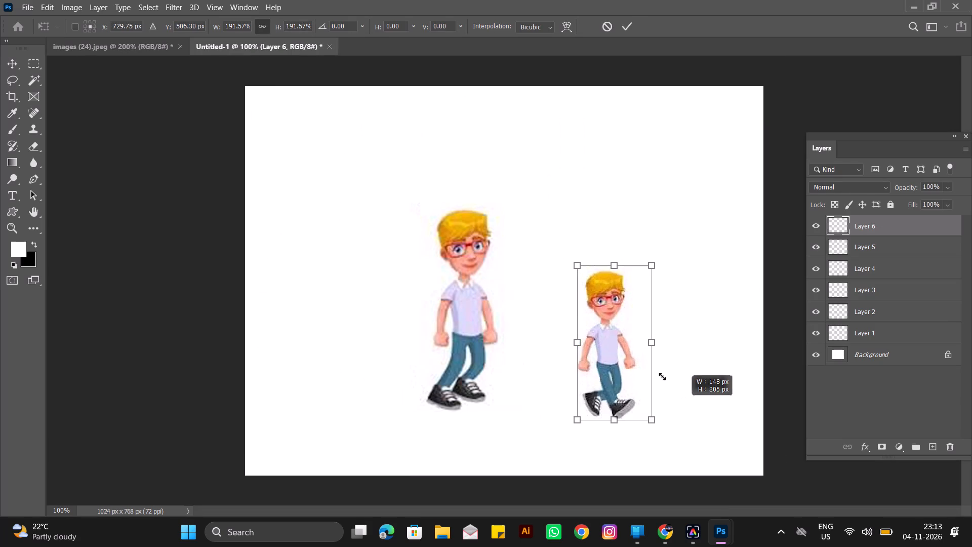
{"action": "left_click_drag", "start_coordinate": [611, 340], "coordinate": [612, 318]}
{"action": "left_click_drag", "start_coordinate": [635, 370], "coordinate": [666, 388]}
{"action": "left_click_drag", "start_coordinate": [607, 327], "coordinate": [607, 312]}
{"action": "left_click_drag", "start_coordinate": [658, 388], "coordinate": [669, 402]}
{"action": "left_click_drag", "start_coordinate": [608, 340], "coordinate": [601, 341]}
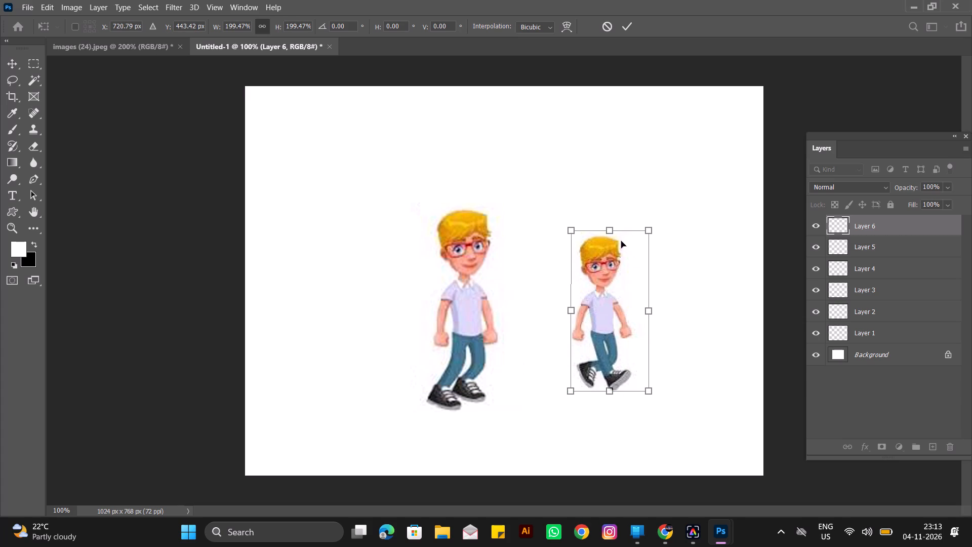
{"action": "left_click_drag", "start_coordinate": [607, 232], "coordinate": [607, 222]}
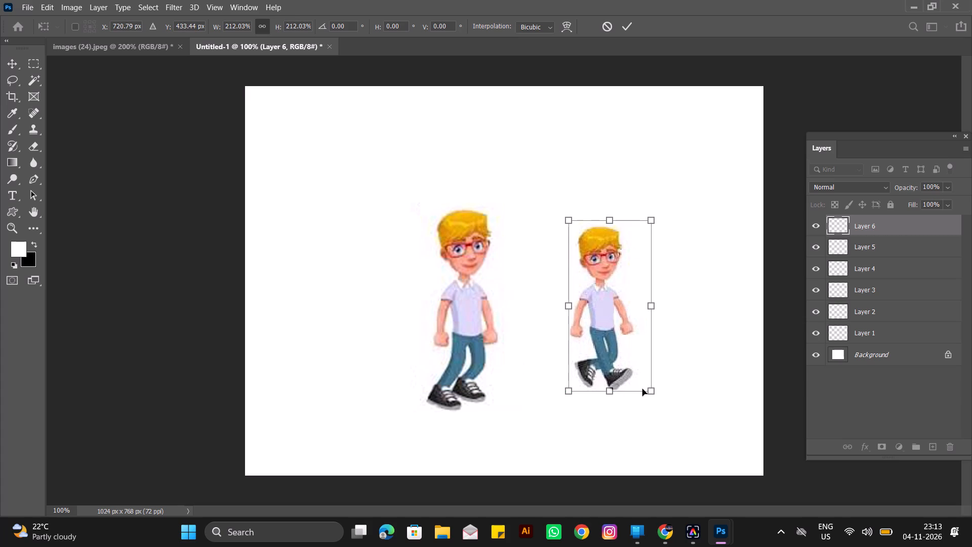
{"action": "left_click_drag", "start_coordinate": [650, 391], "coordinate": [664, 404]}
Enlarge the #6 pose proportionally to about 254%, moving it over and beside the stacked figures to match their height.
{"action": "left_click_drag", "start_coordinate": [609, 329], "coordinate": [493, 329]}
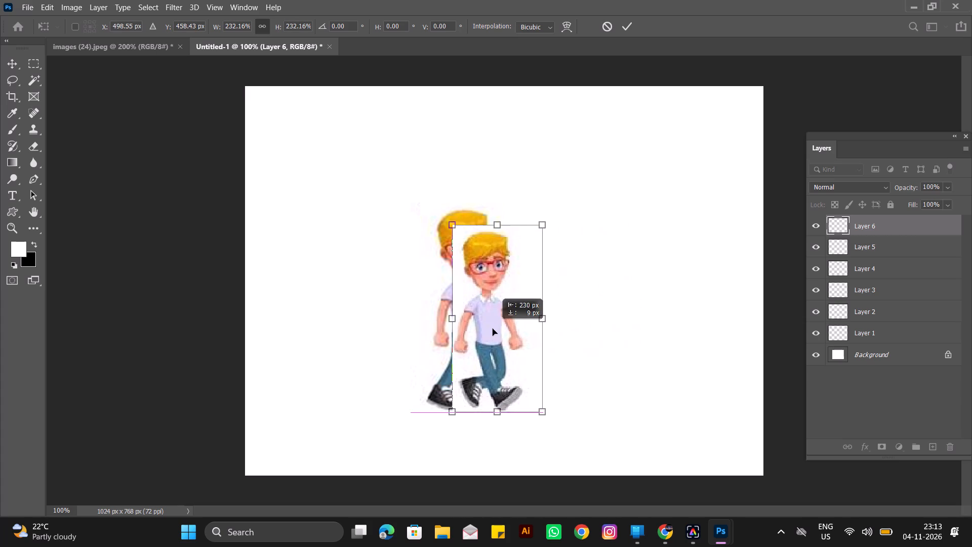
{"action": "left_click_drag", "start_coordinate": [493, 329], "coordinate": [471, 325]}
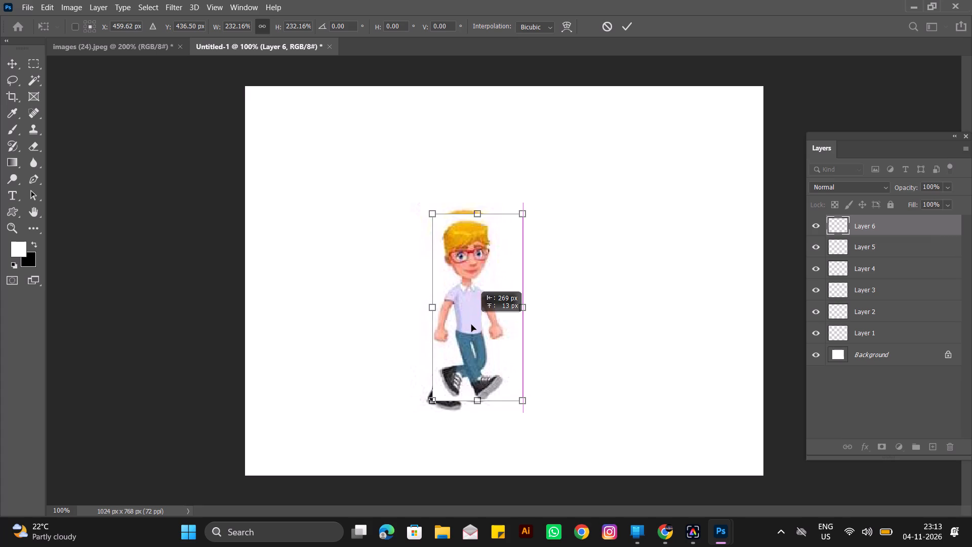
{"action": "left_click_drag", "start_coordinate": [471, 325], "coordinate": [458, 313]}
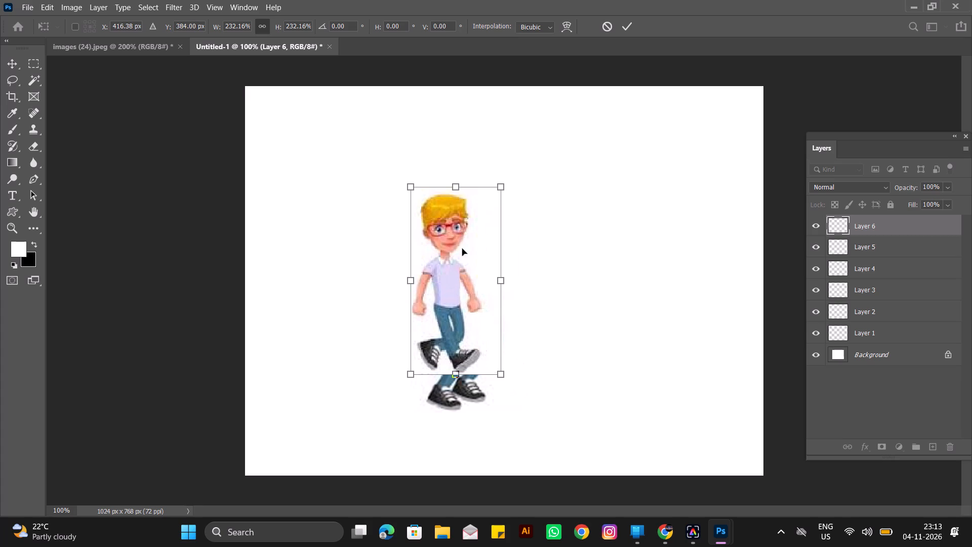
{"action": "left_click_drag", "start_coordinate": [457, 289], "coordinate": [568, 331]}
{"action": "left_click_drag", "start_coordinate": [569, 228], "coordinate": [570, 218]}
{"action": "left_click_drag", "start_coordinate": [558, 298], "coordinate": [488, 298]}
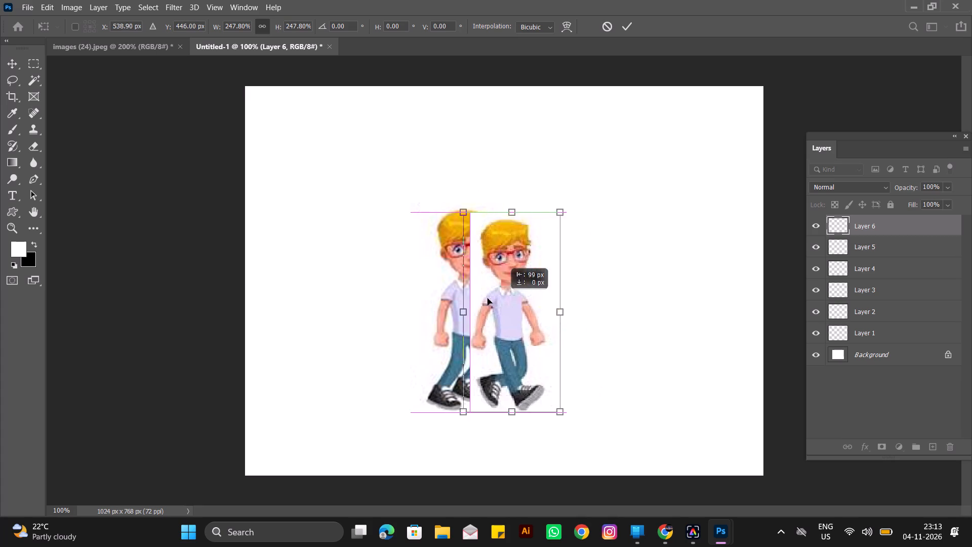
{"action": "left_click_drag", "start_coordinate": [488, 298], "coordinate": [455, 298]}
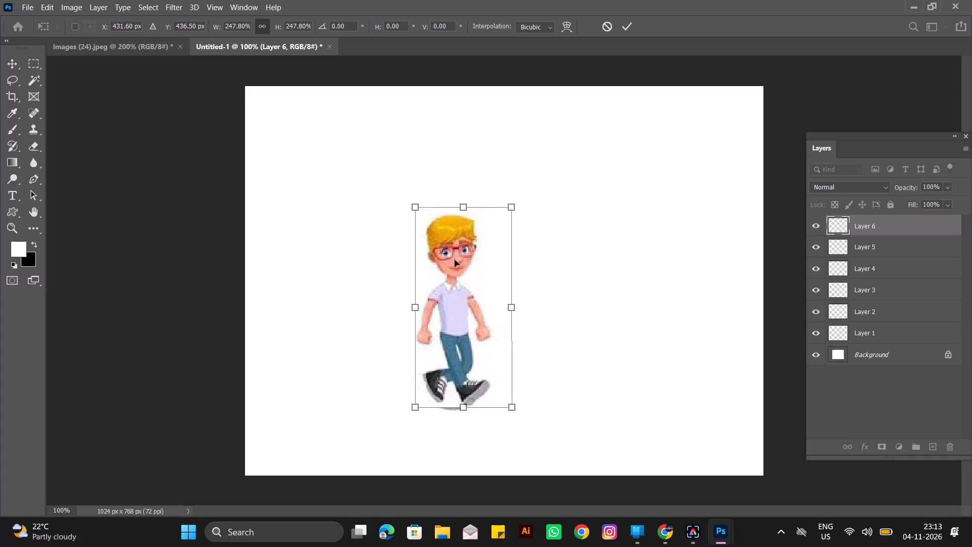
{"action": "left_click_drag", "start_coordinate": [464, 318], "coordinate": [467, 323]}
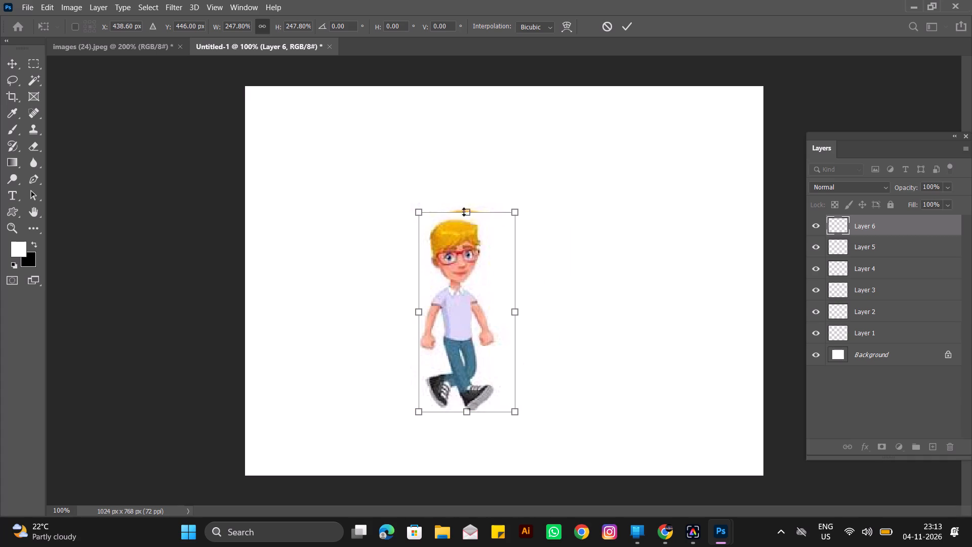
{"action": "left_click_drag", "start_coordinate": [464, 212], "coordinate": [466, 207]}
Place the #6 pose over the stacked figures with the feet on the same baseline, apply the transform, and deselect it.
{"action": "left_click_drag", "start_coordinate": [453, 269], "coordinate": [484, 274]}
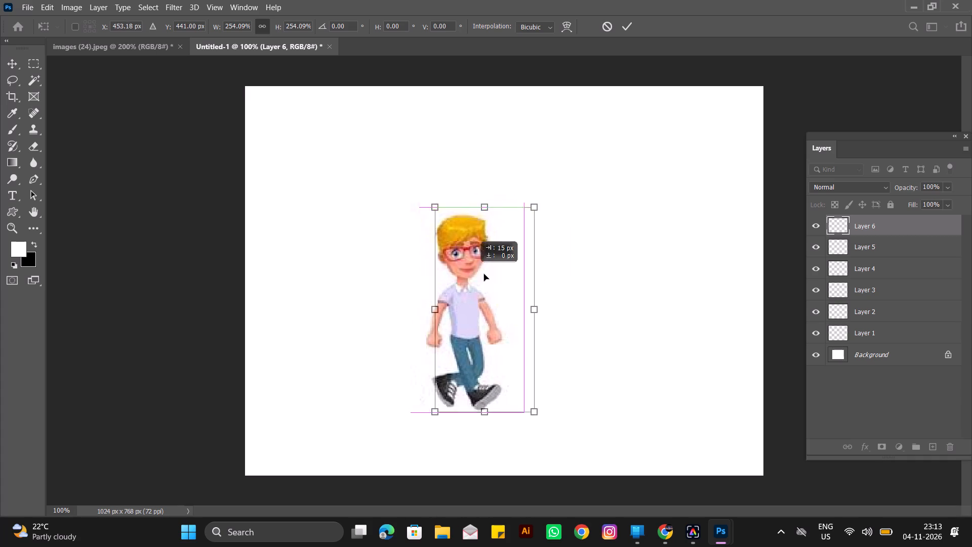
{"action": "left_click_drag", "start_coordinate": [484, 274], "coordinate": [544, 277]}
{"action": "left_click_drag", "start_coordinate": [544, 277], "coordinate": [545, 271]}
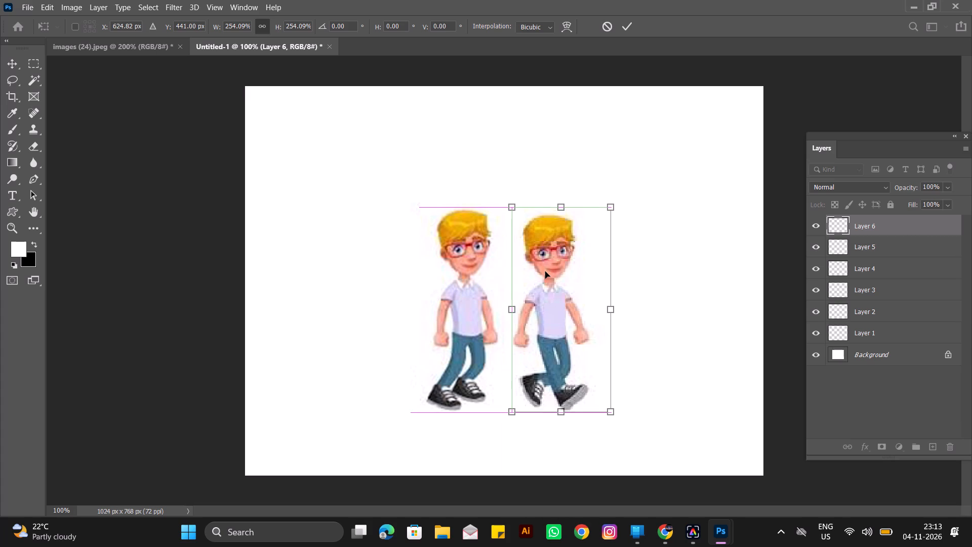
{"action": "left_click_drag", "start_coordinate": [545, 271], "coordinate": [539, 271]}
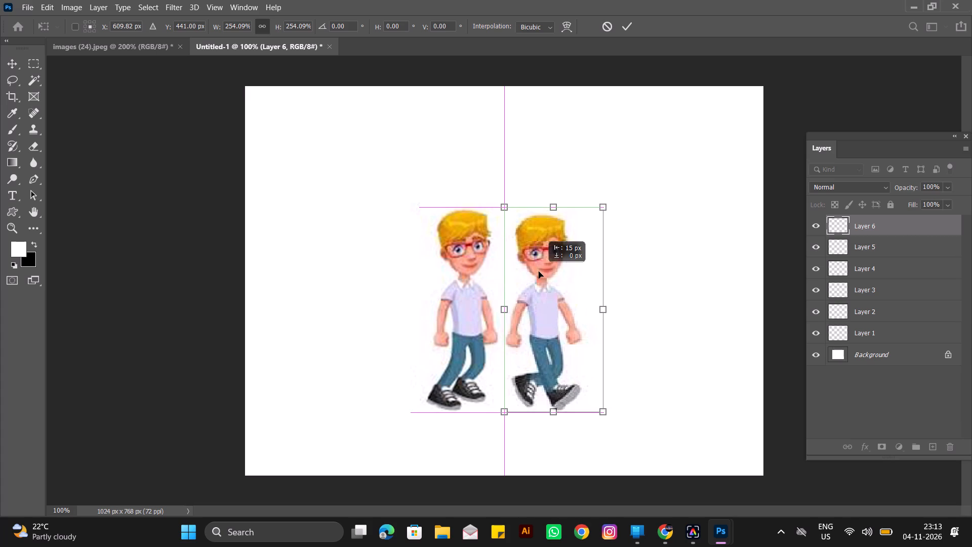
{"action": "left_click_drag", "start_coordinate": [539, 271], "coordinate": [443, 273]}
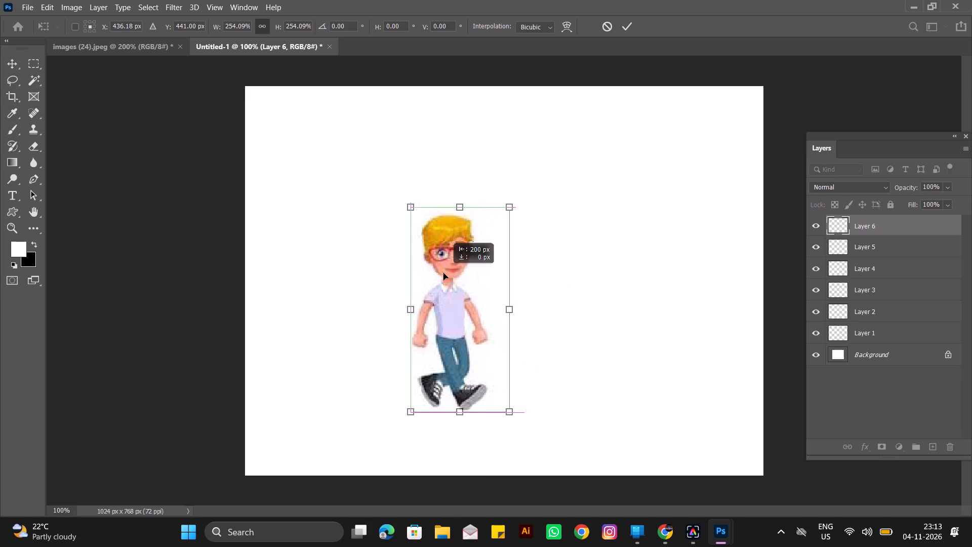
{"action": "left_click_drag", "start_coordinate": [443, 273], "coordinate": [451, 273]}
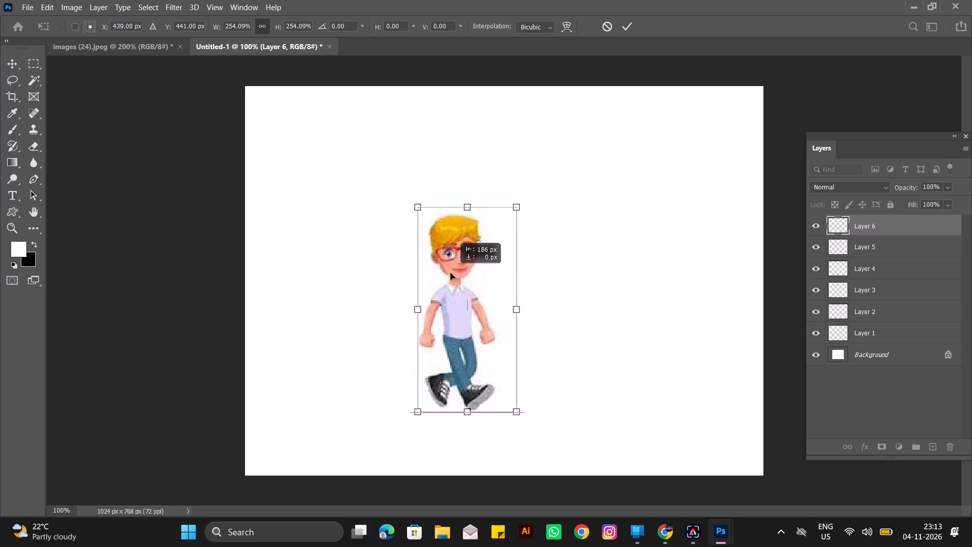
{"action": "left_click_drag", "start_coordinate": [451, 273], "coordinate": [449, 273]}
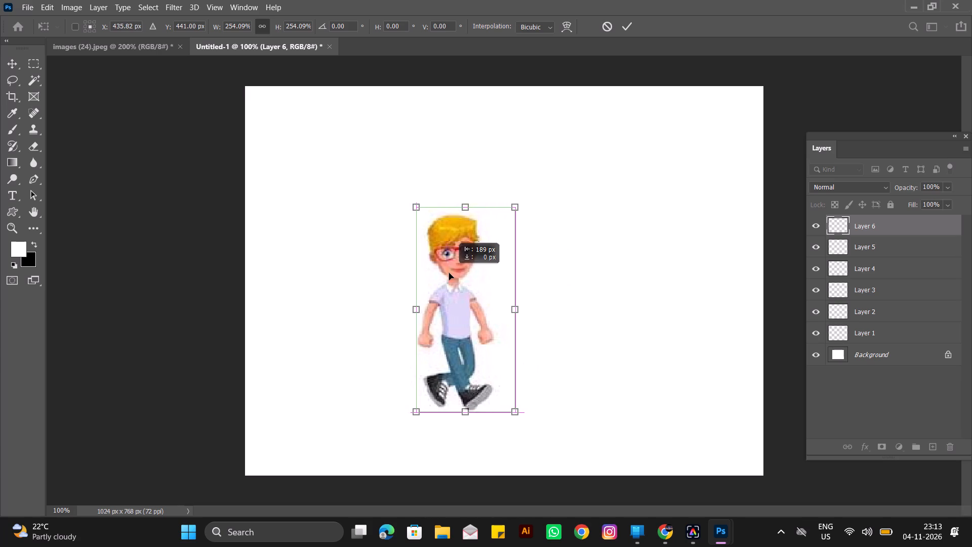
{"action": "left_click_drag", "start_coordinate": [449, 273], "coordinate": [450, 273]}
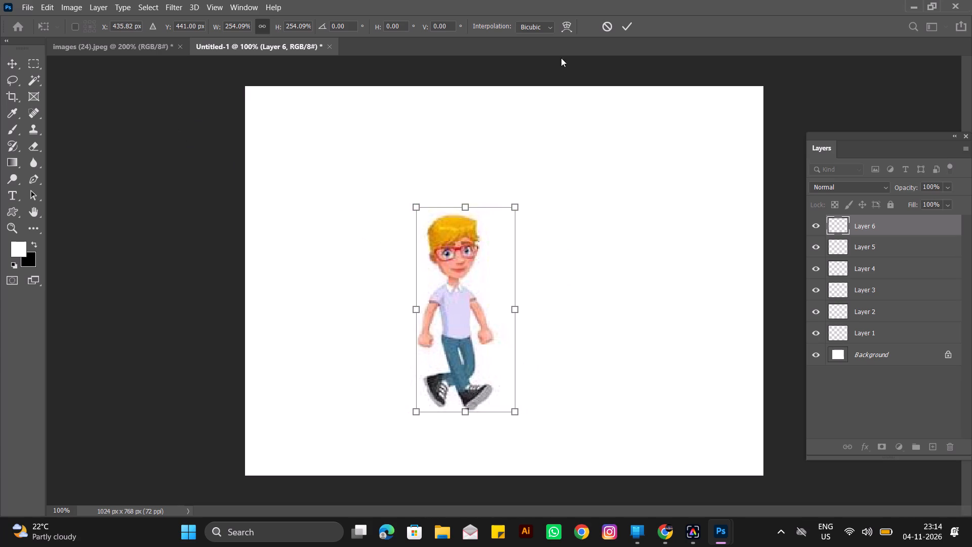
{"action": "left_click", "coordinate": [631, 24]}
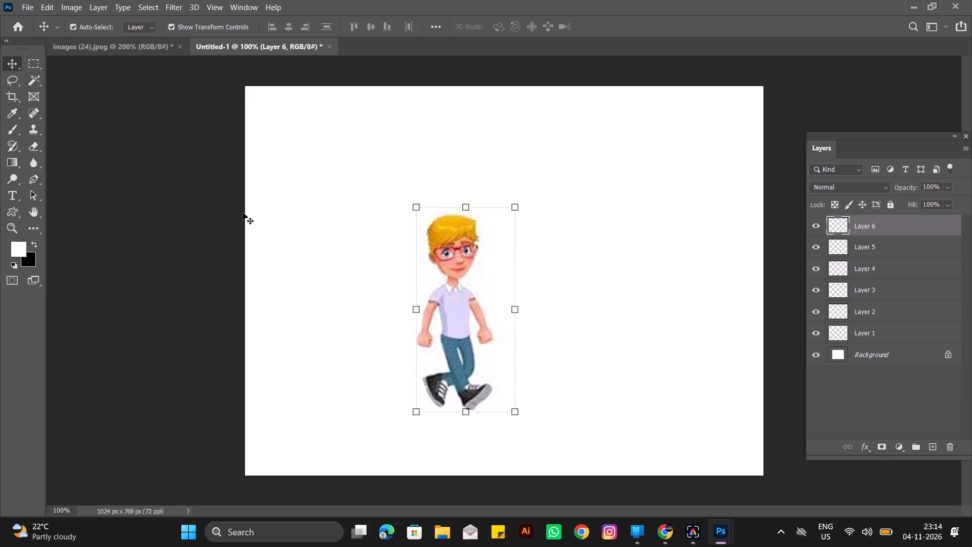
{"action": "key", "text": "ctrl+d"}
{"action": "left_click", "coordinate": [95, 106]}
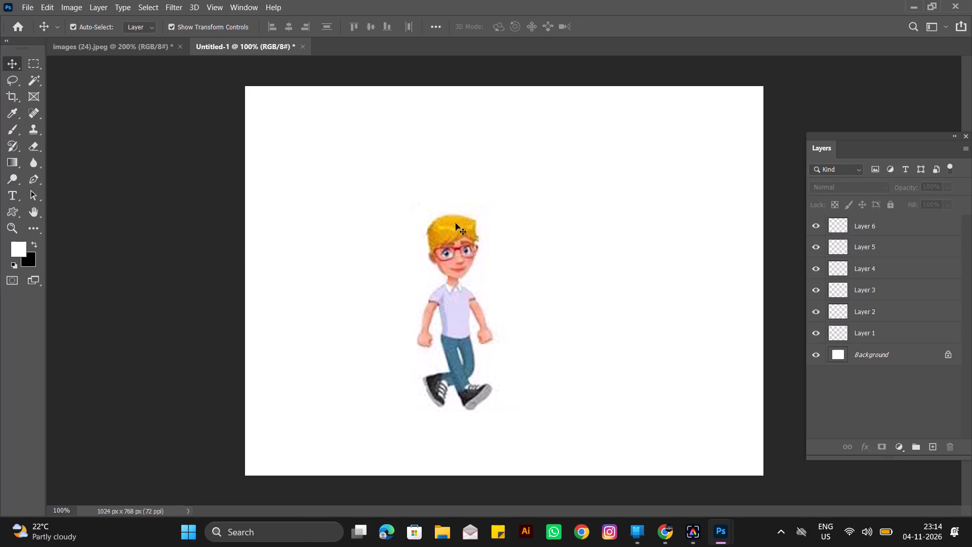
Select the #7 pose in the reference sheet with a rectangular marquee and copy it into Untitled-1 beside the stacked figures.
{"action": "left_click", "coordinate": [162, 46]}
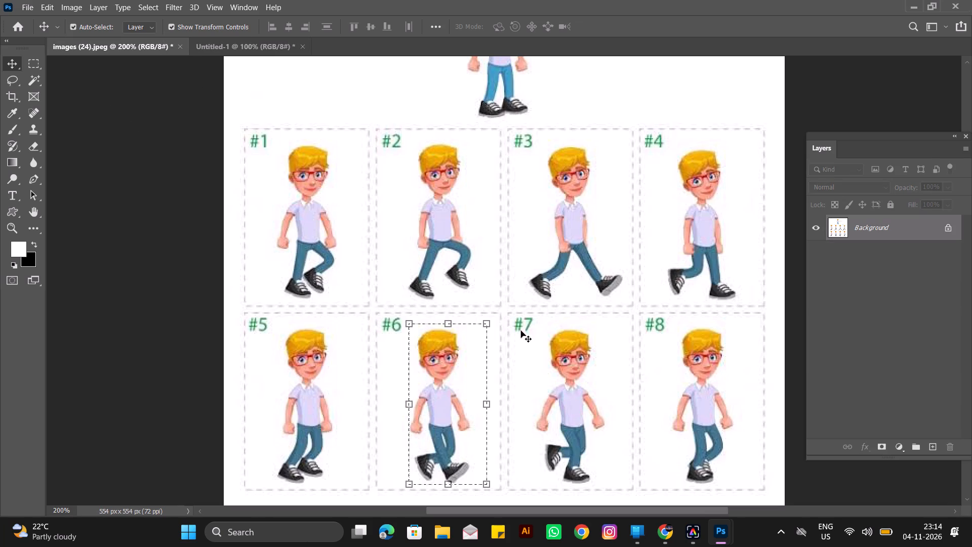
{"action": "scroll", "coordinate": [521, 331], "scroll_direction": "down", "scroll_amount": 3}
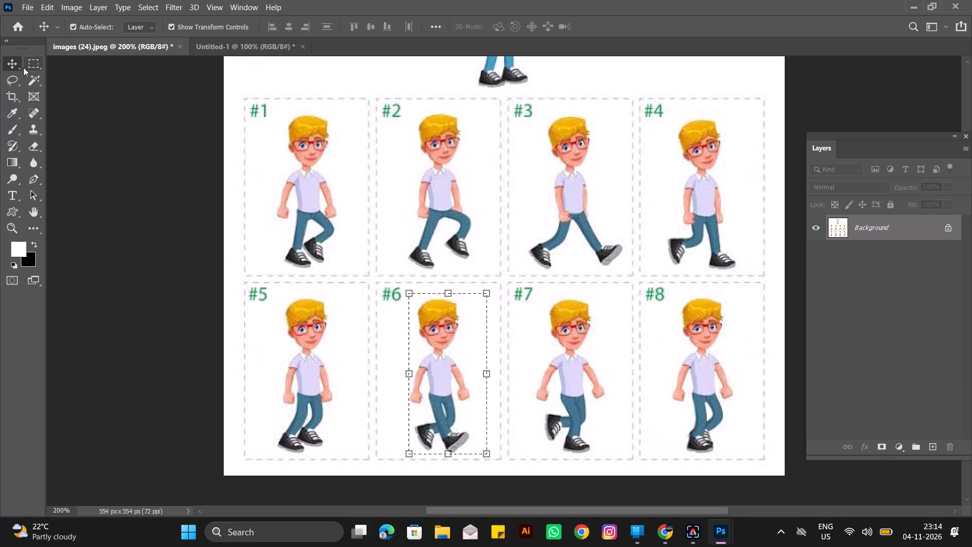
{"action": "left_click", "coordinate": [38, 64]}
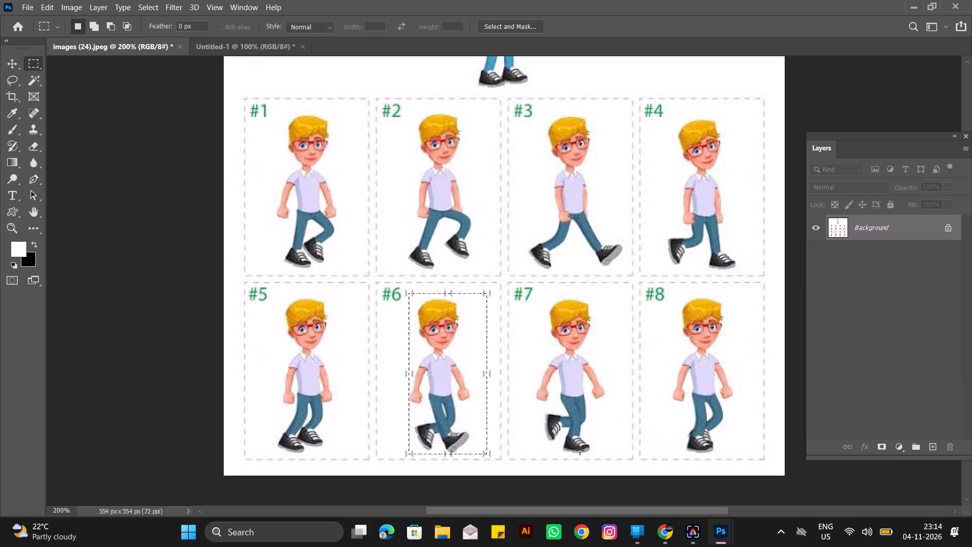
{"action": "left_click_drag", "start_coordinate": [615, 454], "coordinate": [612, 450]}
{"action": "left_click_drag", "start_coordinate": [612, 450], "coordinate": [541, 296]}
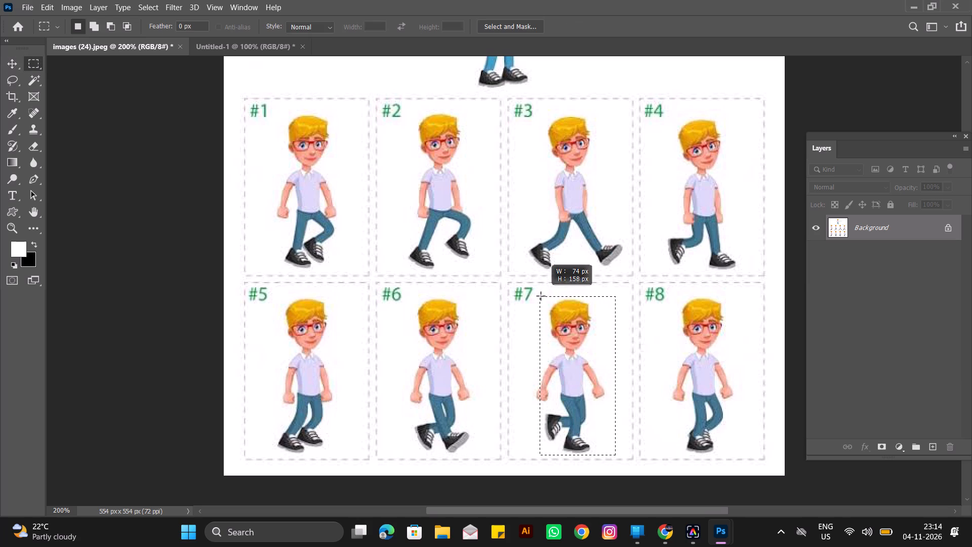
{"action": "left_click_drag", "start_coordinate": [541, 296], "coordinate": [538, 294]}
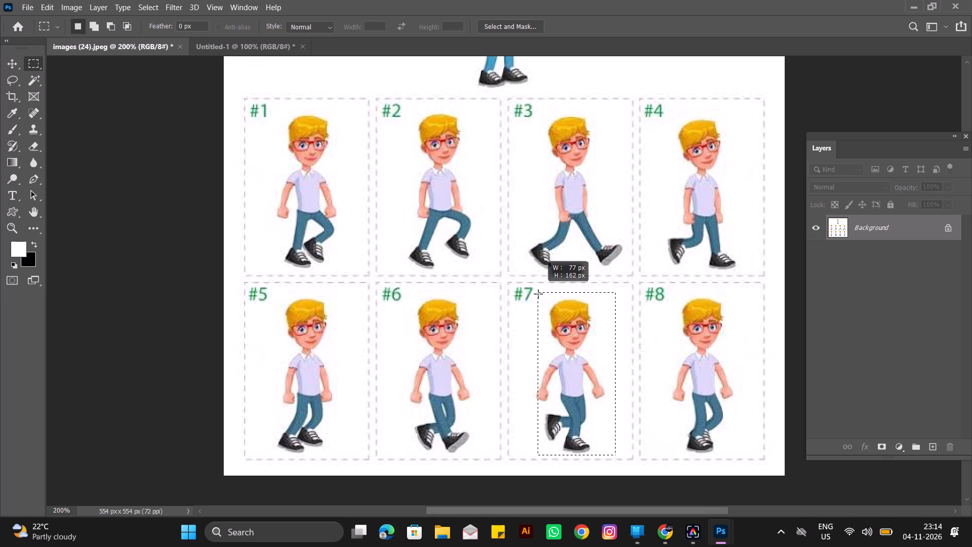
{"action": "left_click_drag", "start_coordinate": [538, 294], "coordinate": [534, 296]}
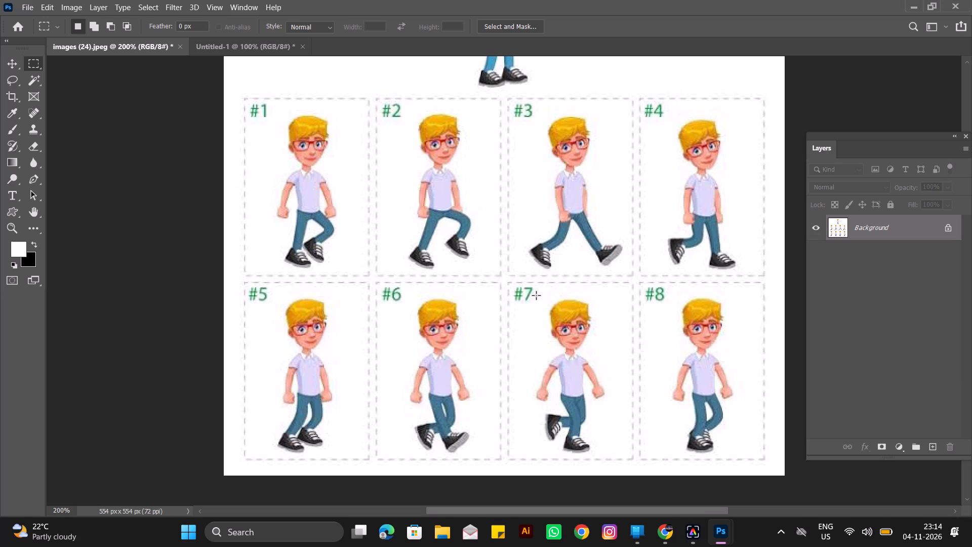
{"action": "left_click", "coordinate": [18, 66]}
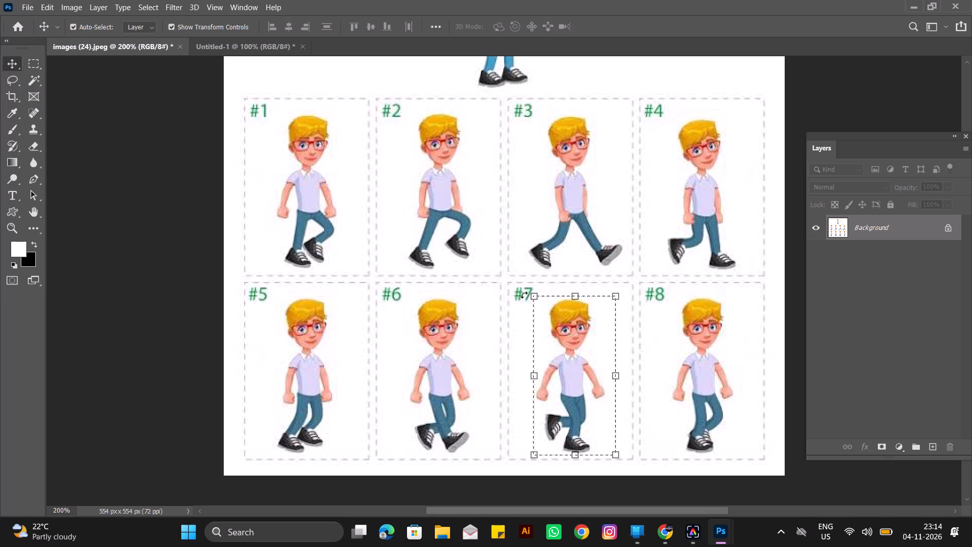
{"action": "left_click_drag", "start_coordinate": [575, 395], "coordinate": [266, 61]}
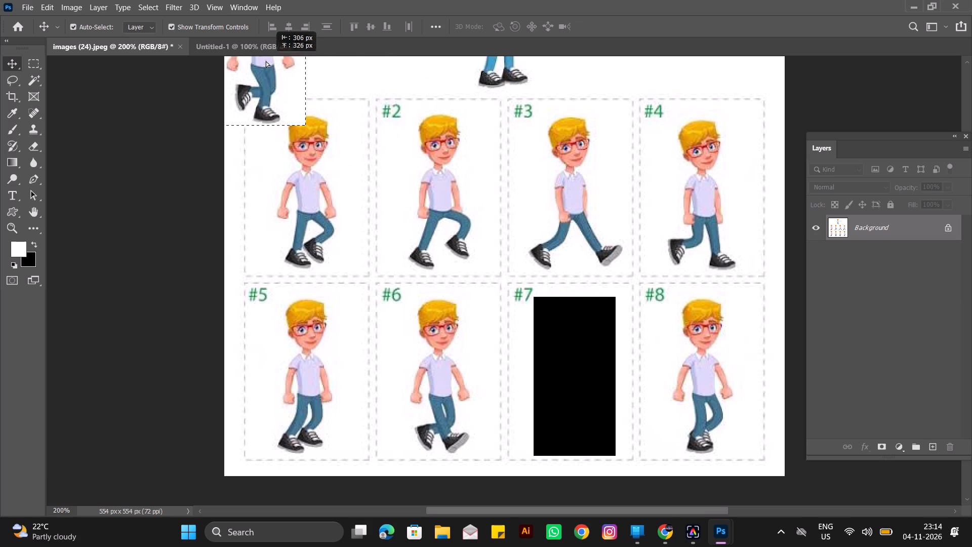
{"action": "left_click_drag", "start_coordinate": [266, 61], "coordinate": [623, 295]}
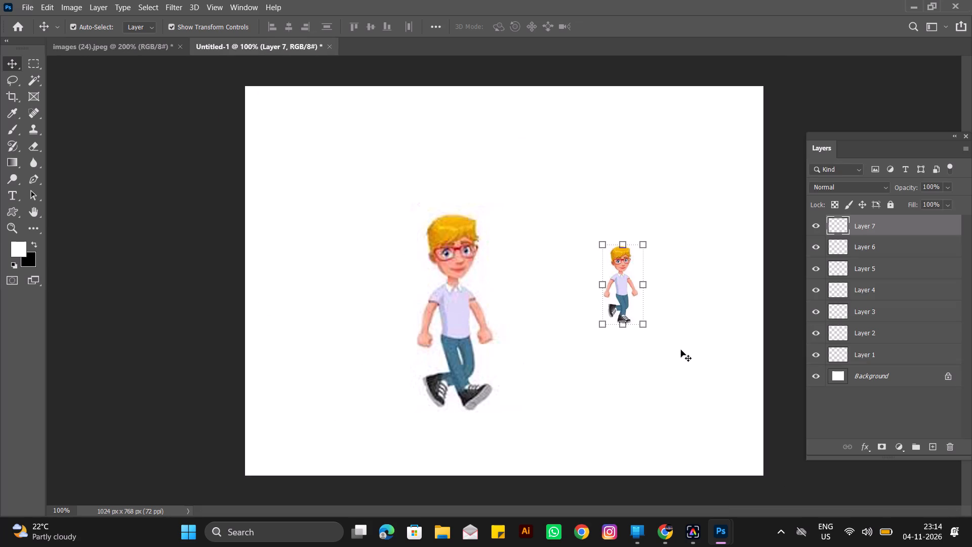
Scale the #7 pose proportionally to about 240% beside the stacked figures.
{"action": "left_click_drag", "start_coordinate": [643, 326], "coordinate": [697, 387]}
{"action": "left_click_drag", "start_coordinate": [642, 317], "coordinate": [617, 312]}
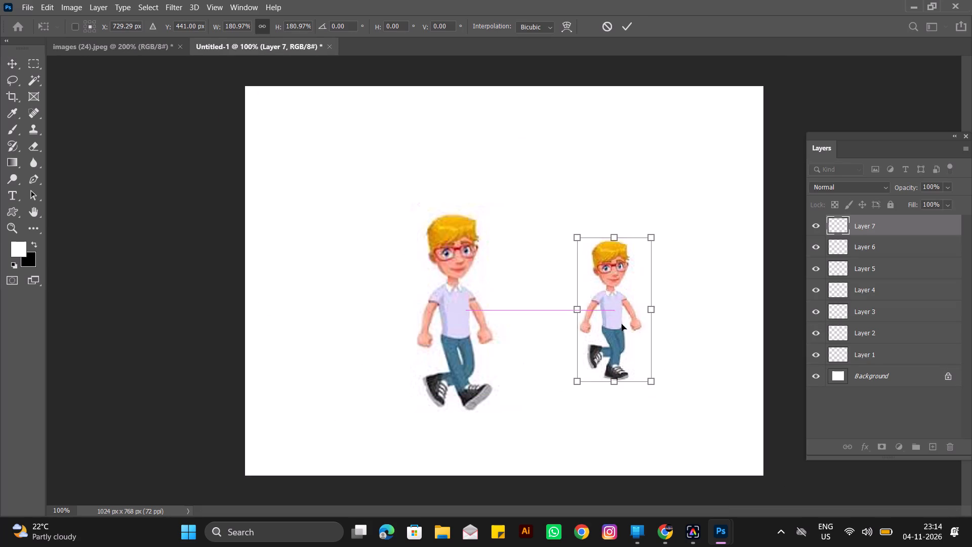
{"action": "left_click_drag", "start_coordinate": [657, 380], "coordinate": [675, 404]}
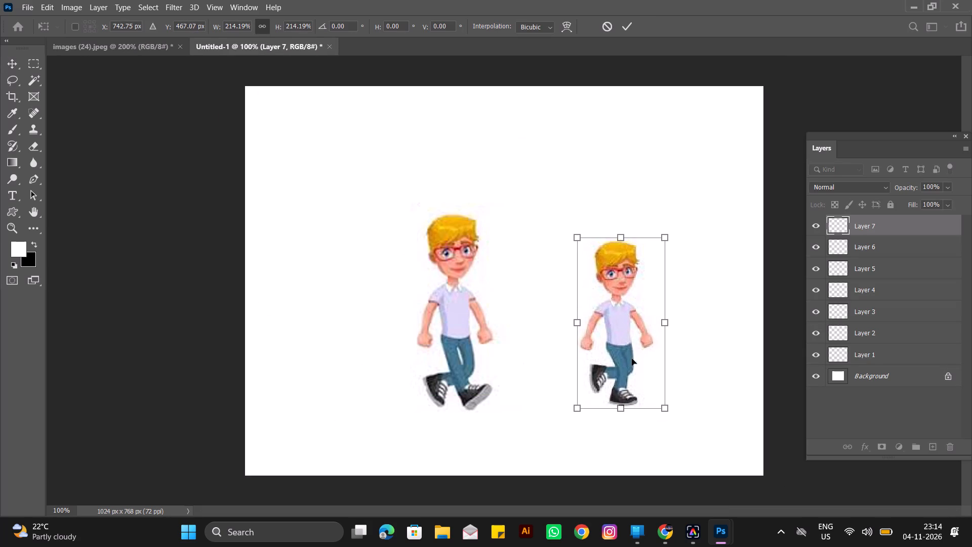
{"action": "left_click_drag", "start_coordinate": [625, 347], "coordinate": [613, 338]}
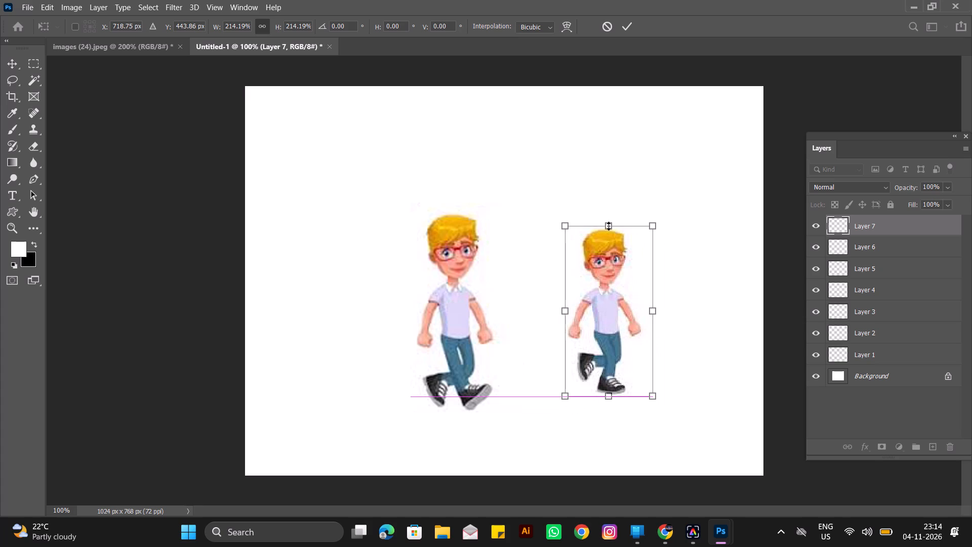
{"action": "left_click_drag", "start_coordinate": [609, 226], "coordinate": [608, 215]}
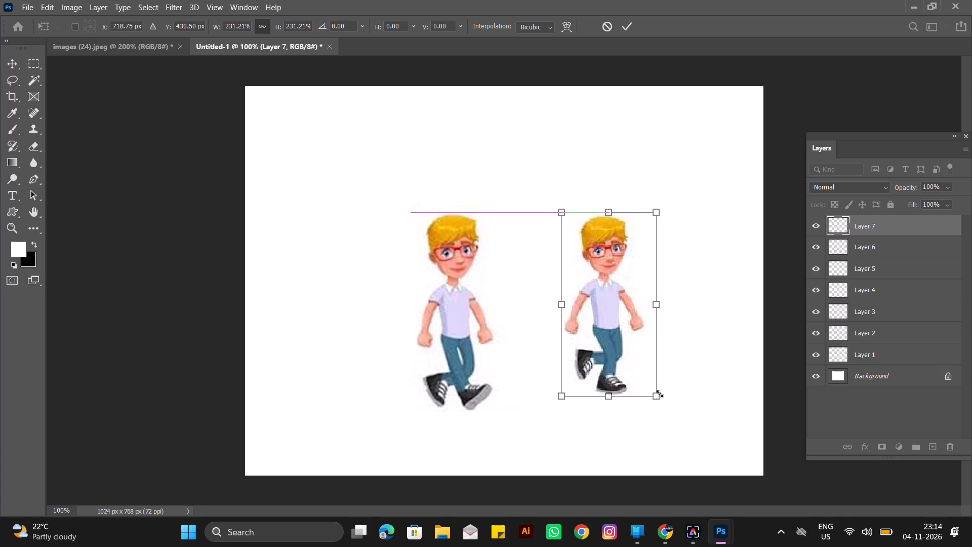
{"action": "left_click_drag", "start_coordinate": [660, 395], "coordinate": [666, 400]}
Enlarge the #7 pose to about 251%, place it over the stacked figures, apply the transform, and deselect it.
{"action": "left_click_drag", "start_coordinate": [609, 322], "coordinate": [480, 335]}
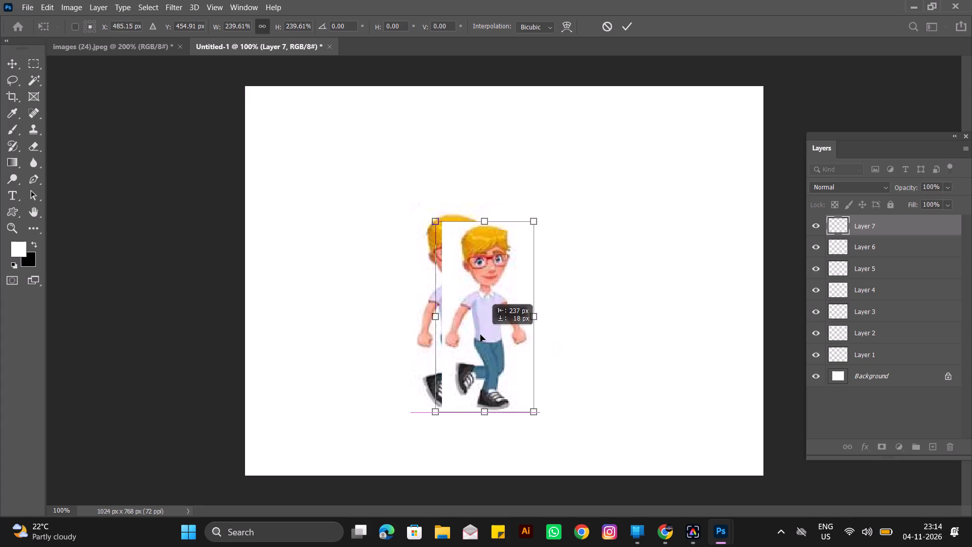
{"action": "left_click_drag", "start_coordinate": [480, 335], "coordinate": [550, 327]}
{"action": "left_click_drag", "start_coordinate": [556, 221], "coordinate": [557, 217]}
{"action": "left_click_drag", "start_coordinate": [551, 290], "coordinate": [527, 292]}
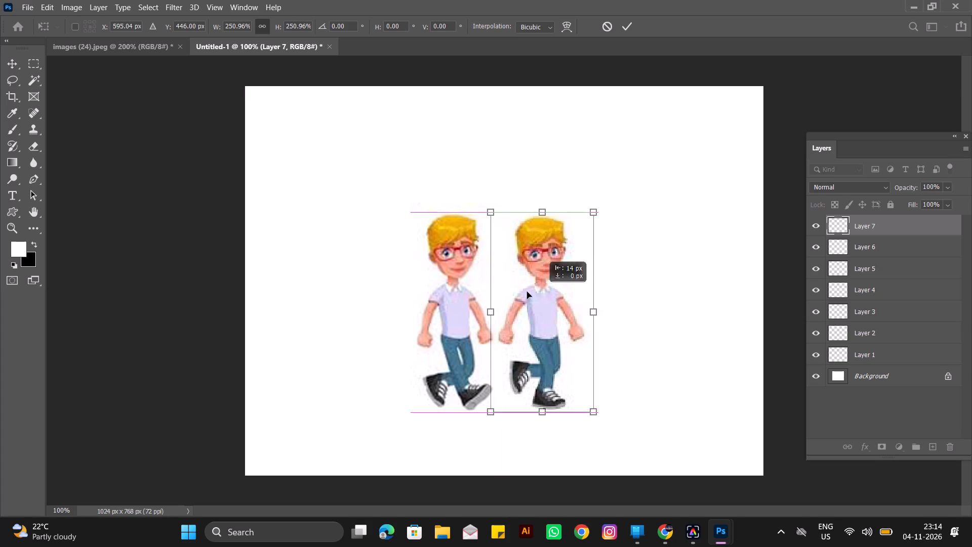
{"action": "left_click_drag", "start_coordinate": [527, 292], "coordinate": [464, 294]}
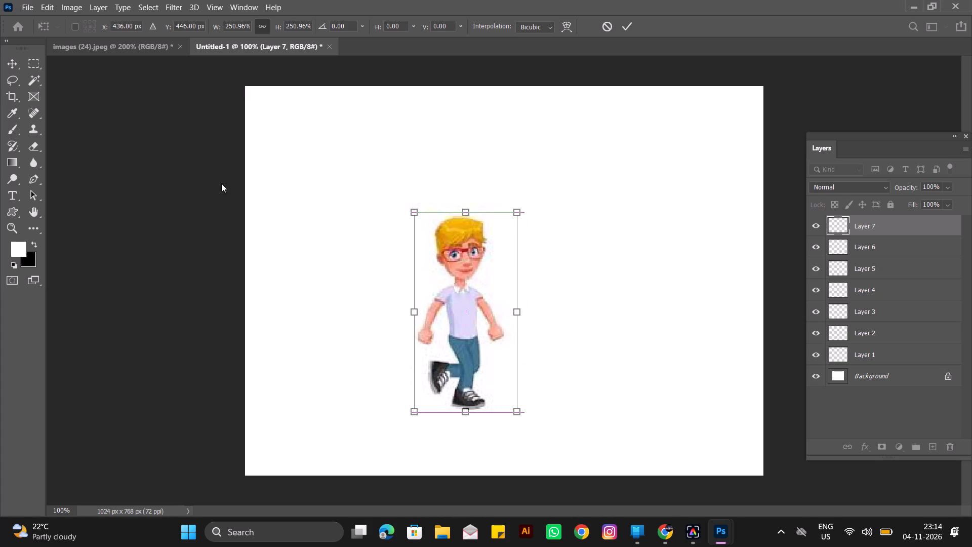
{"action": "double_click", "coordinate": [9, 63]}
{"action": "left_click", "coordinate": [180, 162]}
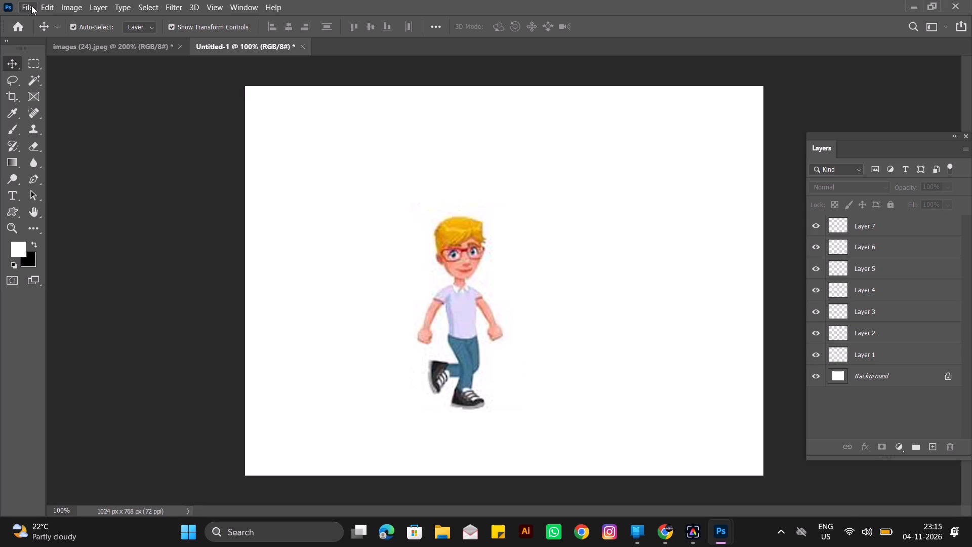
Select the #8 pose in the reference sheet with a rectangular marquee and copy it into Untitled-1 beside the stacked figures.
{"action": "left_click", "coordinate": [87, 43]}
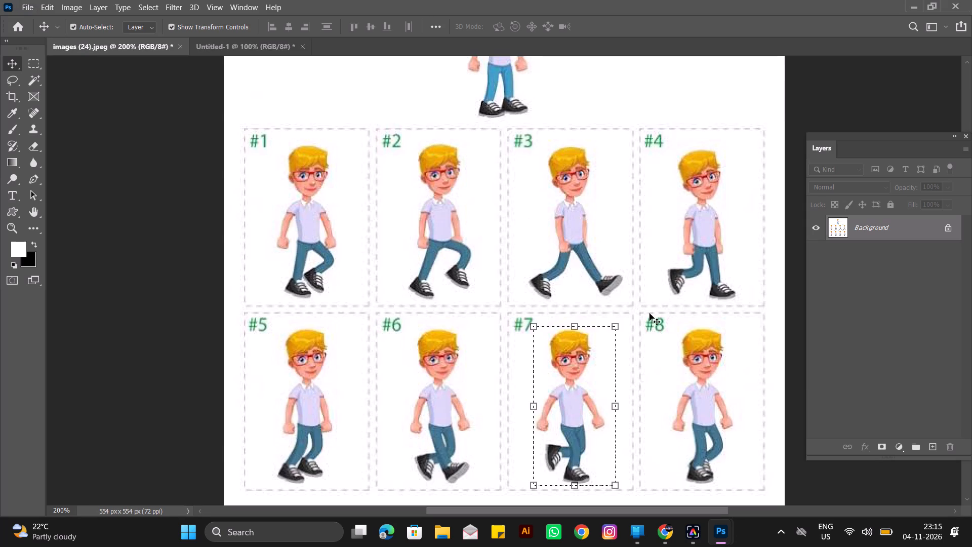
{"action": "scroll", "coordinate": [650, 314], "scroll_direction": "down", "scroll_amount": 2}
{"action": "left_click", "coordinate": [36, 61]}
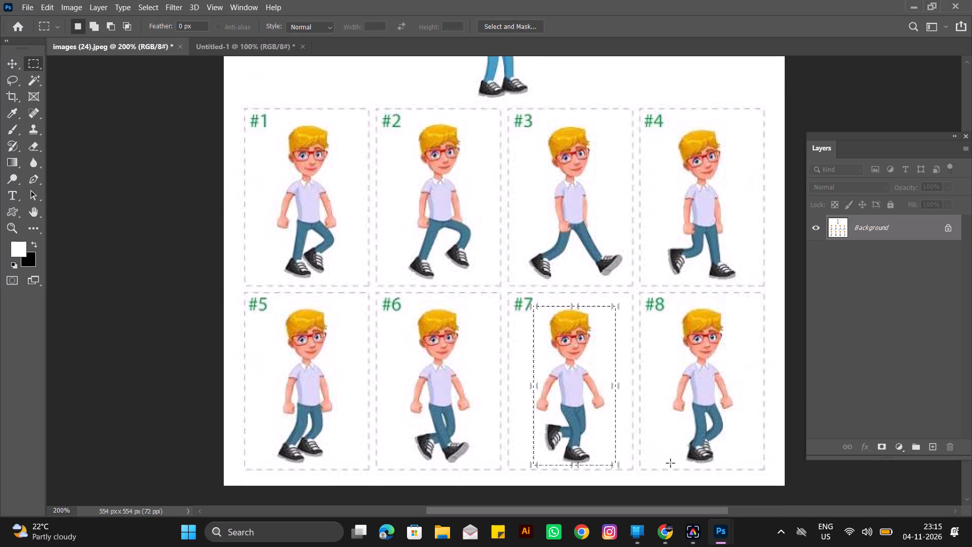
{"action": "left_click_drag", "start_coordinate": [743, 464], "coordinate": [722, 367]}
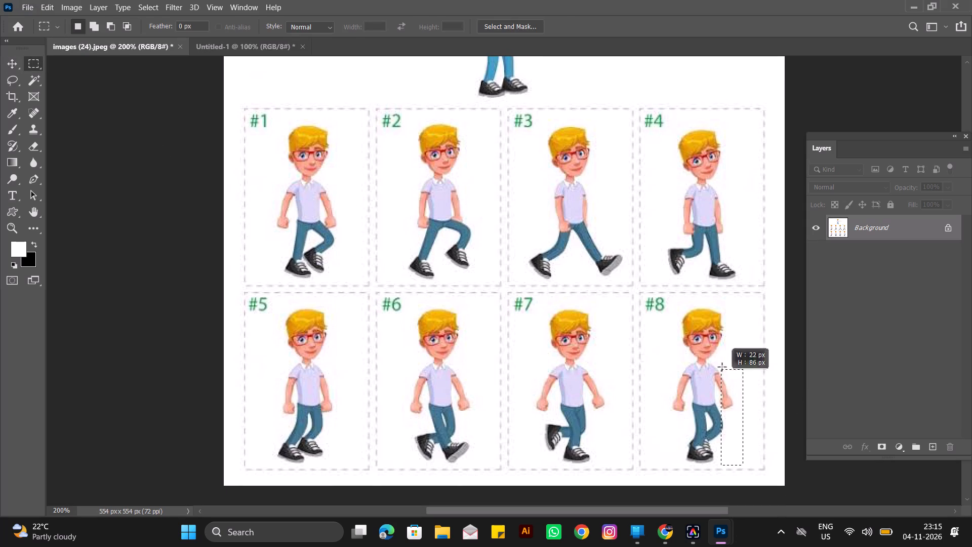
{"action": "left_click_drag", "start_coordinate": [722, 367], "coordinate": [676, 305]}
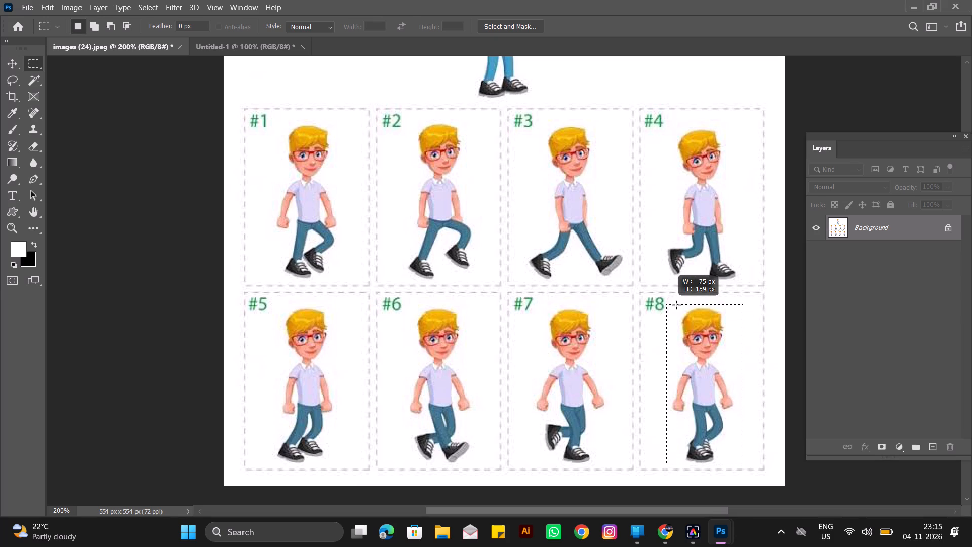
{"action": "left_click_drag", "start_coordinate": [676, 305], "coordinate": [669, 304]}
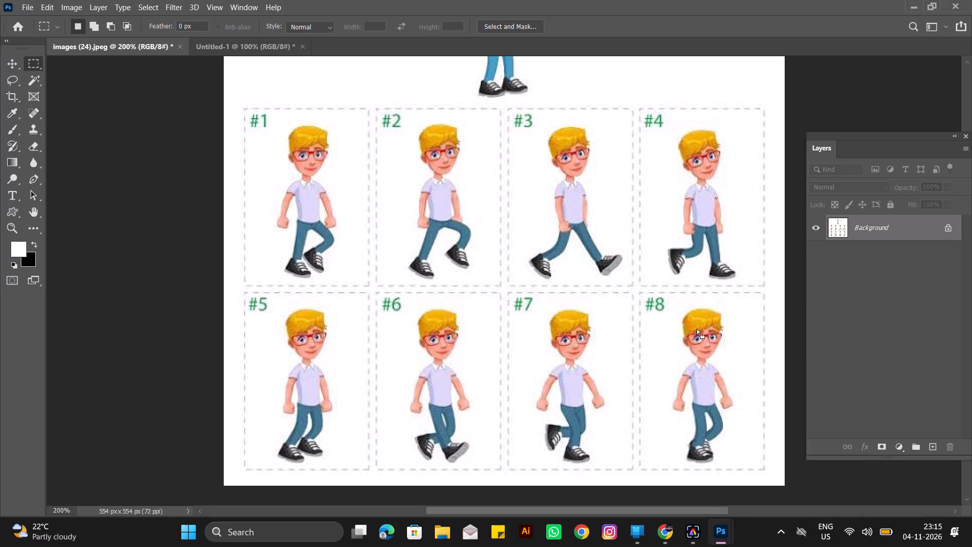
{"action": "left_click", "coordinate": [8, 67]}
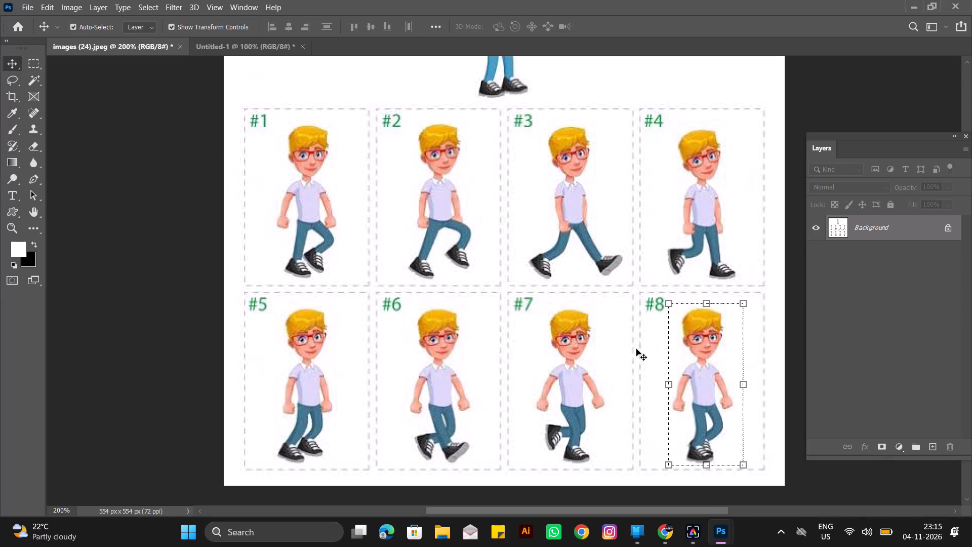
{"action": "left_click_drag", "start_coordinate": [709, 408], "coordinate": [264, 67]}
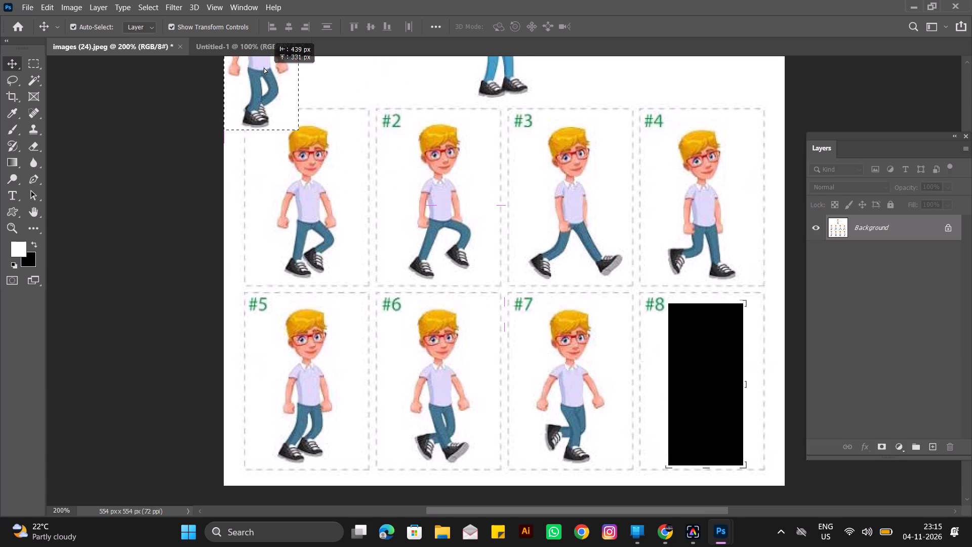
{"action": "left_click_drag", "start_coordinate": [264, 67], "coordinate": [626, 302]}
Scale the #8 pose proportionally to about 247% beside the stacked figures.
{"action": "left_click_drag", "start_coordinate": [639, 332], "coordinate": [707, 384]}
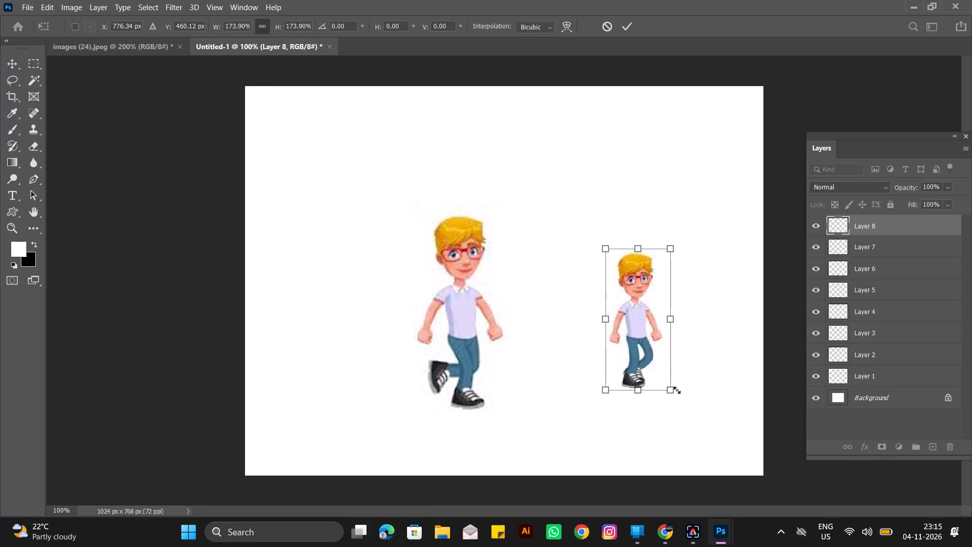
{"action": "left_click_drag", "start_coordinate": [672, 388], "coordinate": [689, 410]}
{"action": "left_click_drag", "start_coordinate": [641, 341], "coordinate": [601, 326]}
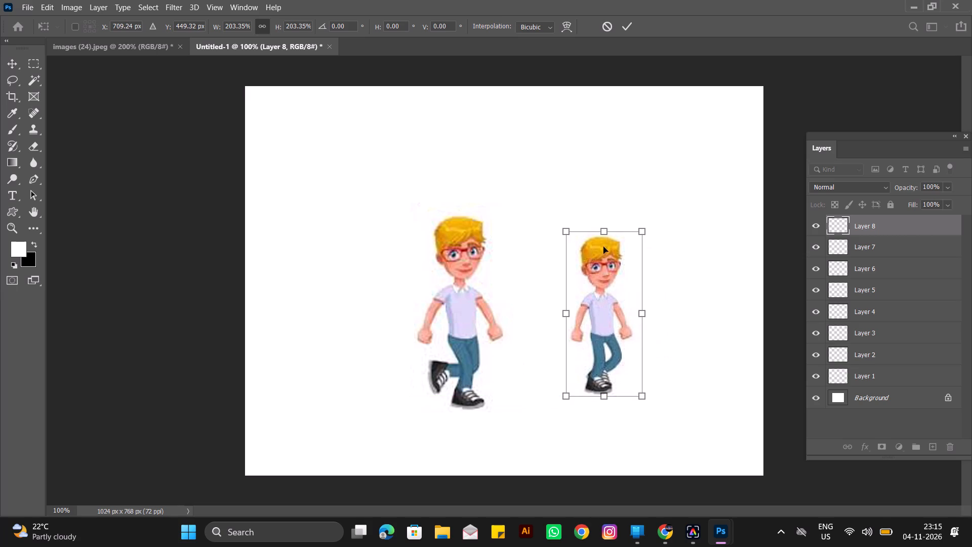
{"action": "left_click_drag", "start_coordinate": [607, 230], "coordinate": [607, 216]}
{"action": "left_click_drag", "start_coordinate": [646, 309], "coordinate": [656, 309]}
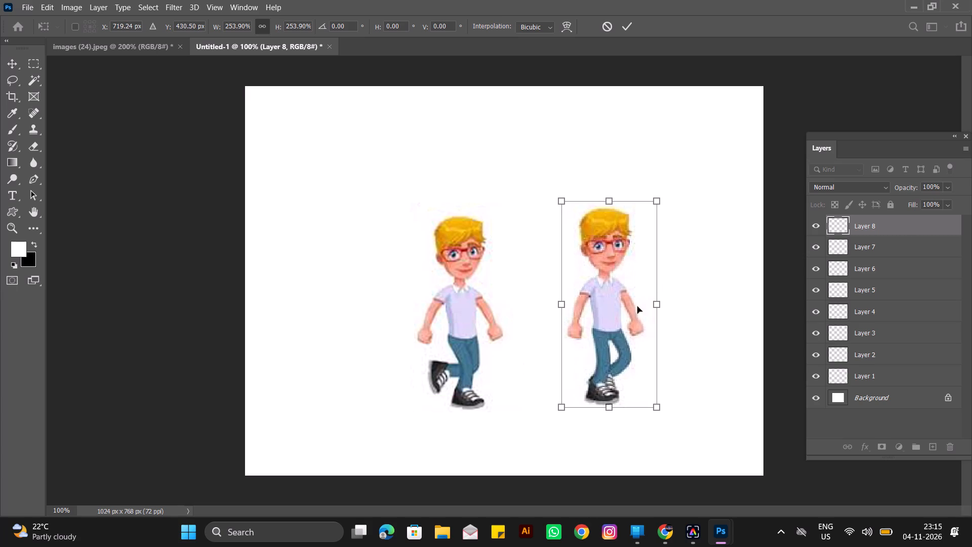
{"action": "left_click_drag", "start_coordinate": [607, 201], "coordinate": [609, 209]}
Place the #8 pose over the stacked figures with the feet on the same baseline, apply the transform, and deselect it.
{"action": "left_click_drag", "start_coordinate": [618, 302], "coordinate": [611, 306]}
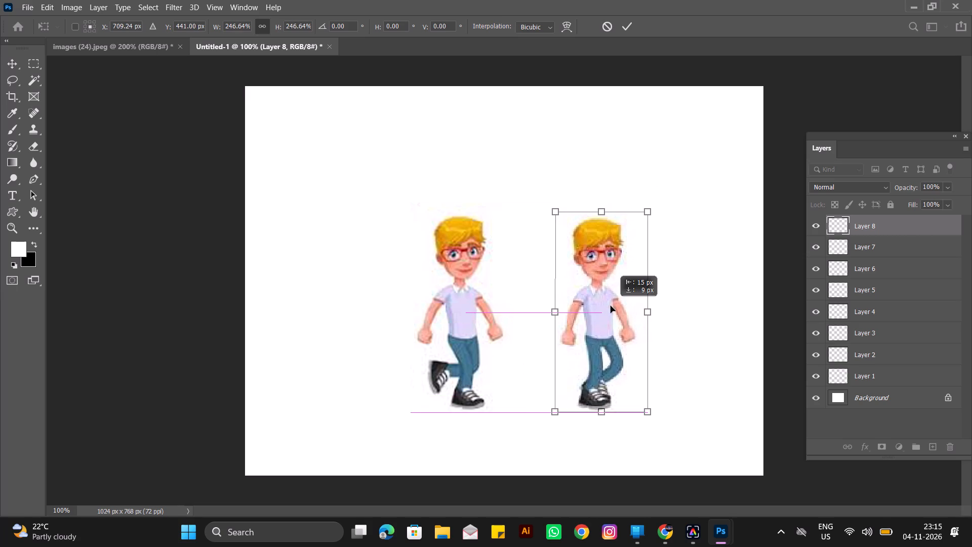
{"action": "left_click_drag", "start_coordinate": [611, 306], "coordinate": [490, 311]}
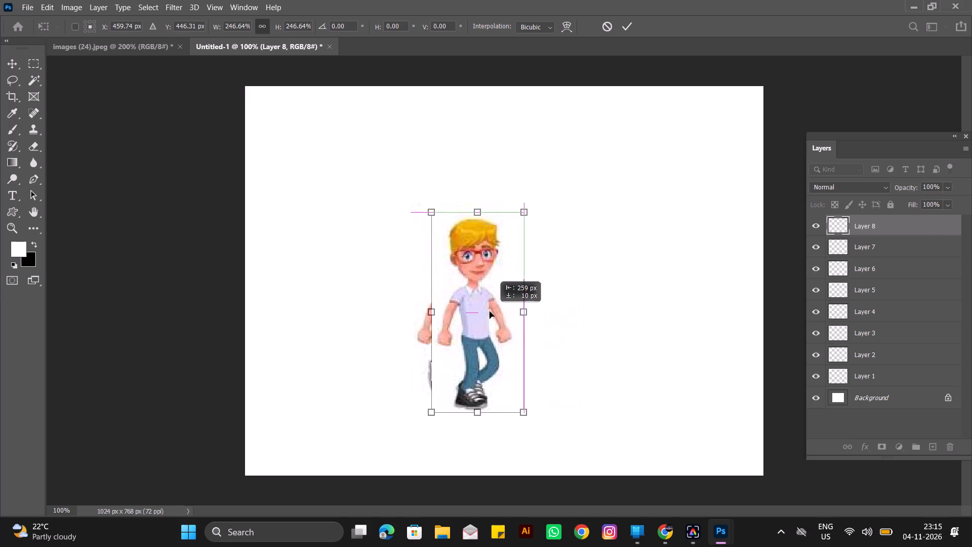
{"action": "left_click_drag", "start_coordinate": [490, 311], "coordinate": [471, 312]}
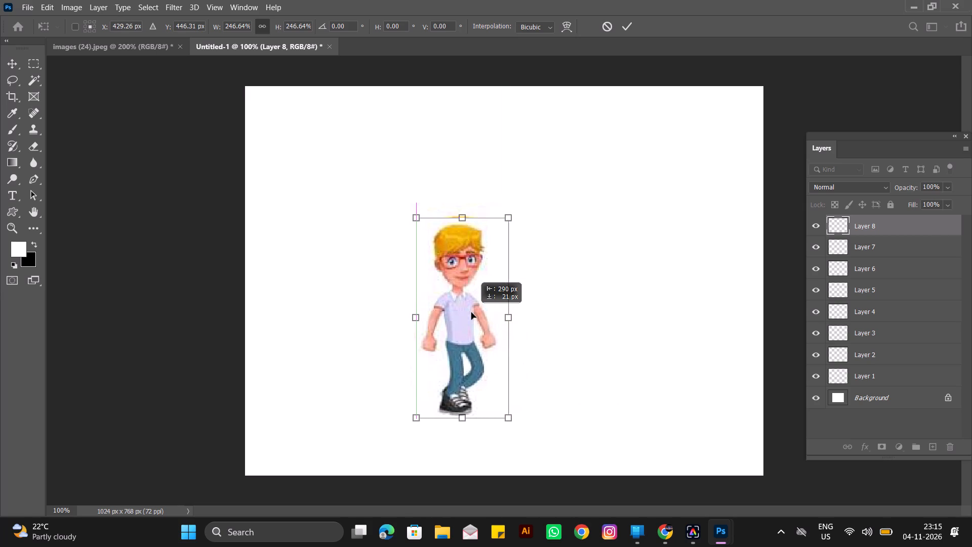
{"action": "left_click_drag", "start_coordinate": [471, 312], "coordinate": [472, 311]}
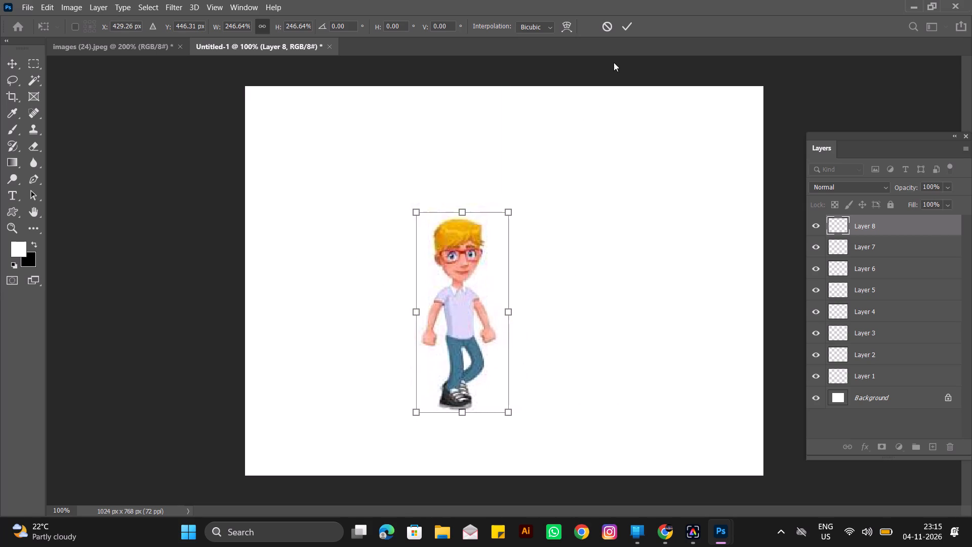
{"action": "left_click", "coordinate": [626, 25]}
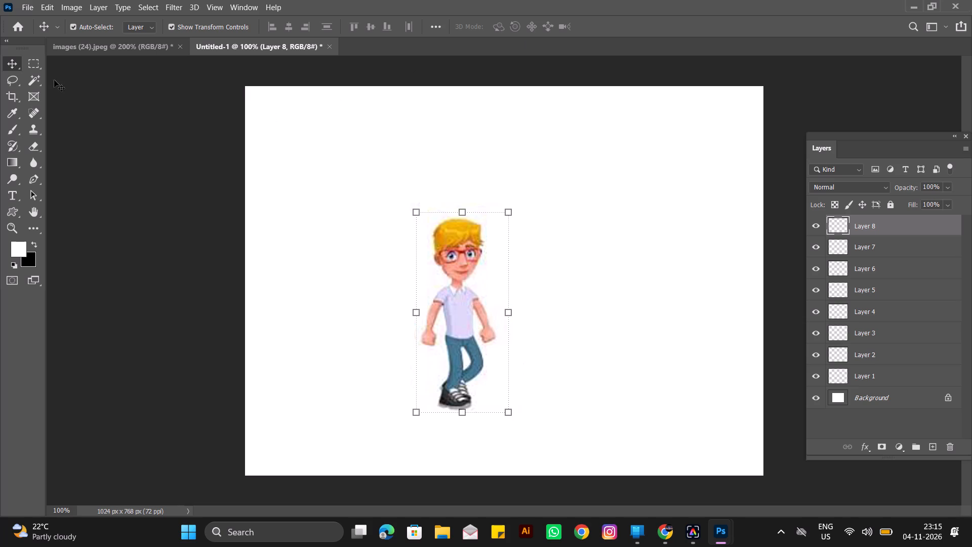
{"action": "left_click", "coordinate": [198, 203]}
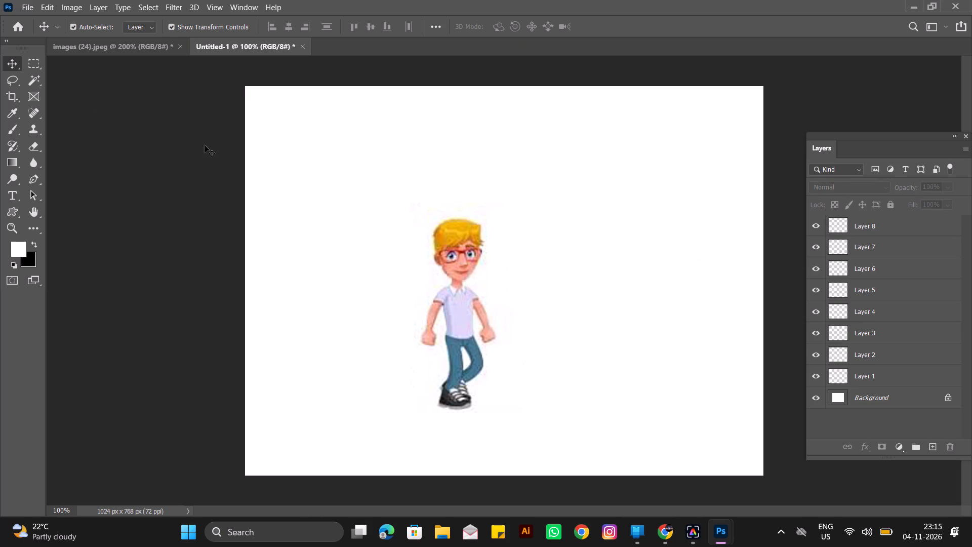
Create a frame animation in the Timeline and move the Layers panel clear of it.
{"action": "left_click", "coordinate": [233, 8]}
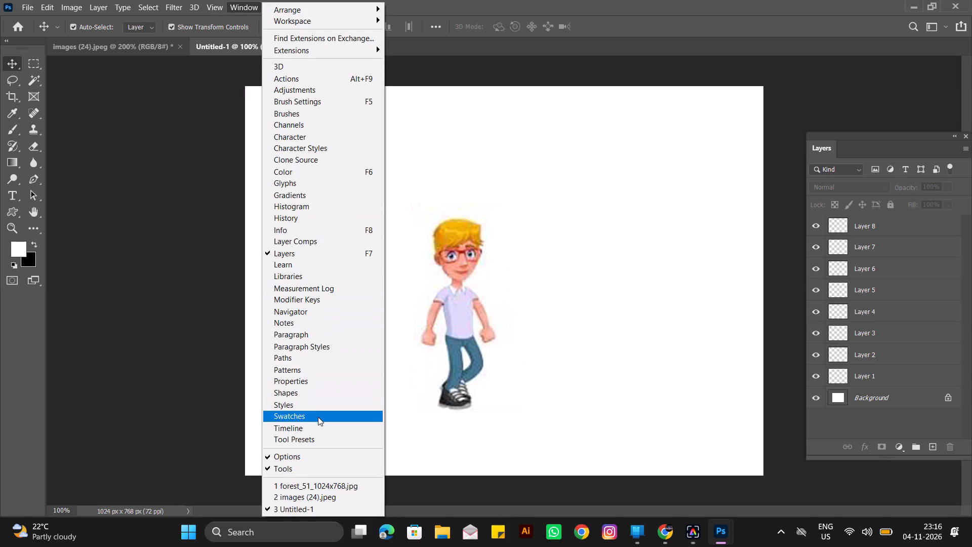
{"action": "left_click", "coordinate": [315, 428]}
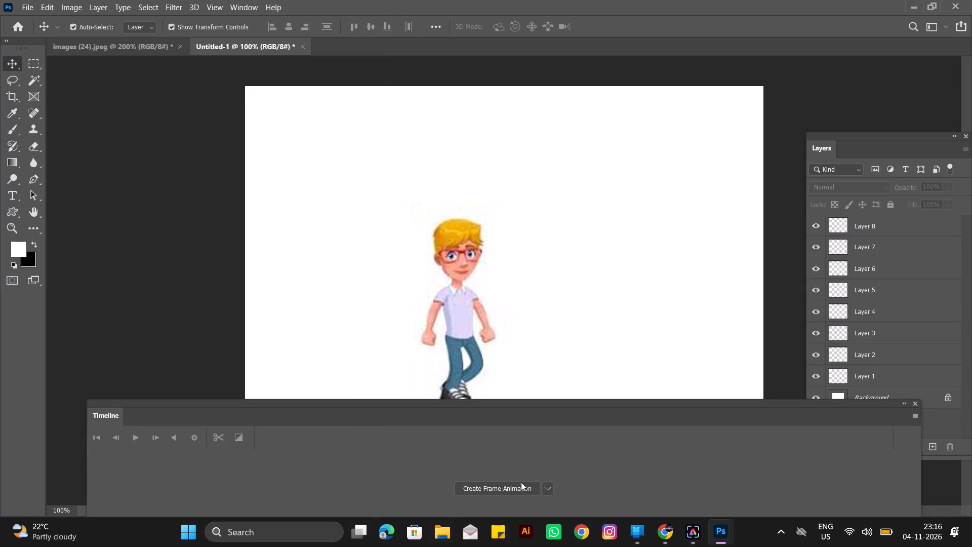
{"action": "left_click", "coordinate": [521, 488]}
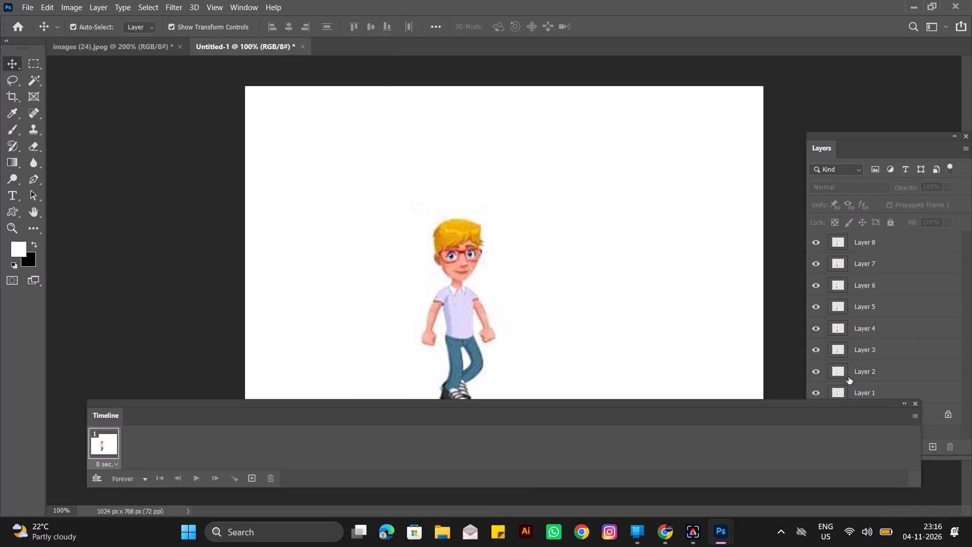
{"action": "left_click_drag", "start_coordinate": [855, 140], "coordinate": [848, 114]}
{"action": "left_click_drag", "start_coordinate": [859, 146], "coordinate": [847, 101]}
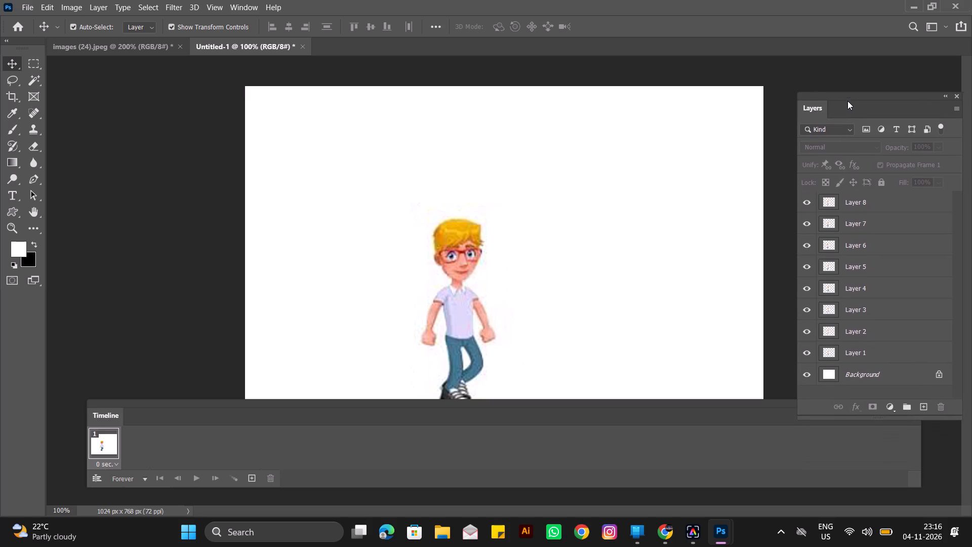
{"action": "left_click_drag", "start_coordinate": [847, 101], "coordinate": [832, 74]}
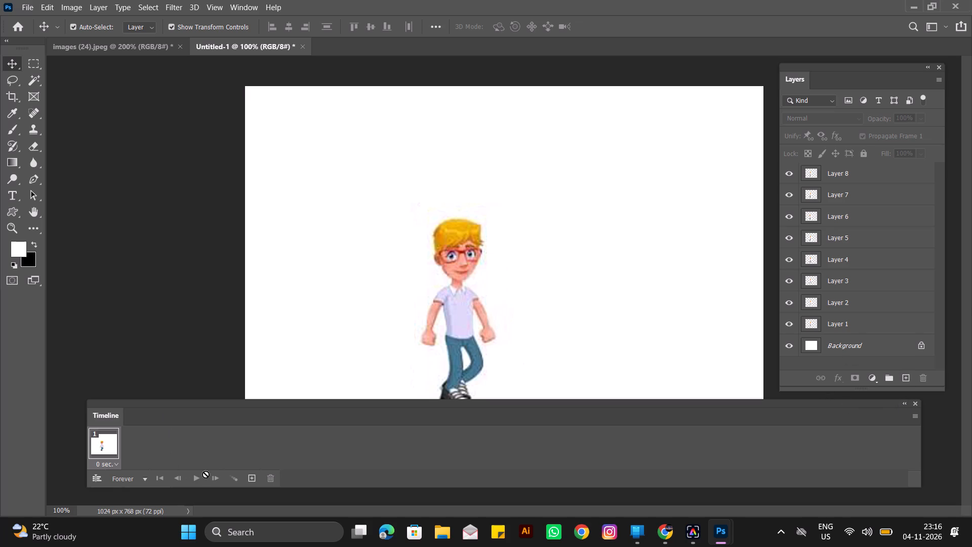
Add seven frames to the animation so that it has eight frames.
{"action": "left_click", "coordinate": [252, 479]}
{"action": "left_click", "coordinate": [252, 479]}
{"action": "left_click", "coordinate": [252, 479]}
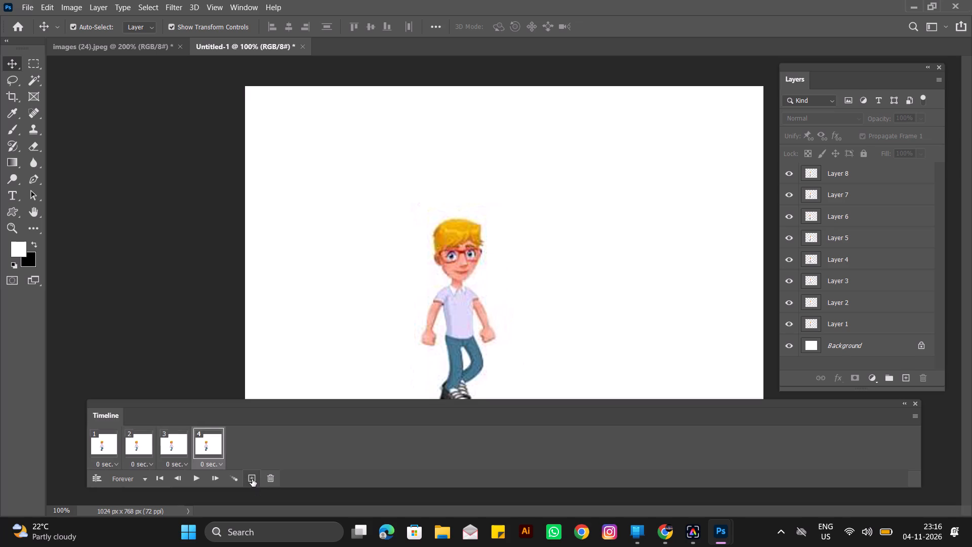
{"action": "left_click", "coordinate": [252, 479]}
{"action": "left_click", "coordinate": [252, 479]}
{"action": "left_click", "coordinate": [252, 479]}
{"action": "left_click", "coordinate": [252, 479]}
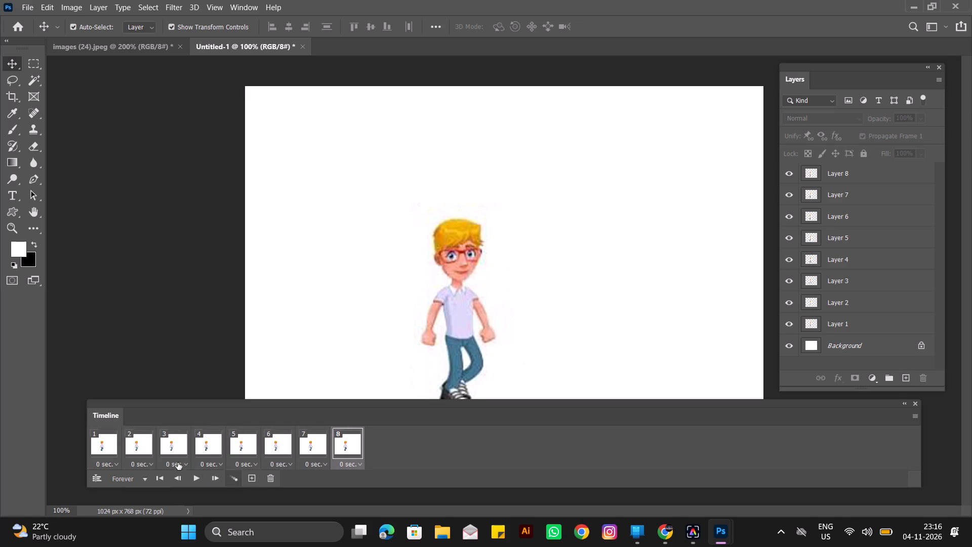
In frame 1, hide Layers 2 through 8 so only Layer 1 and the Background show.
{"action": "left_click", "coordinate": [101, 448]}
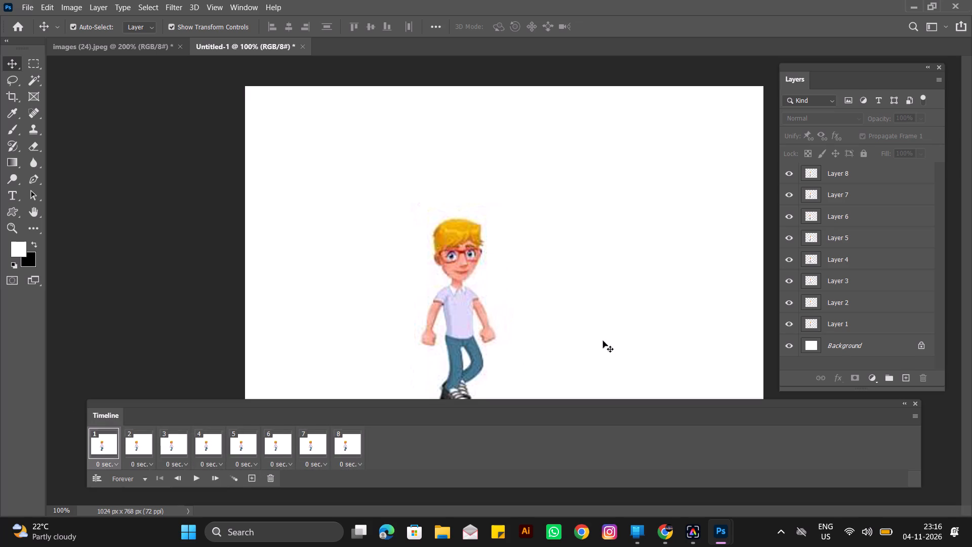
{"action": "left_click", "coordinate": [795, 306]}
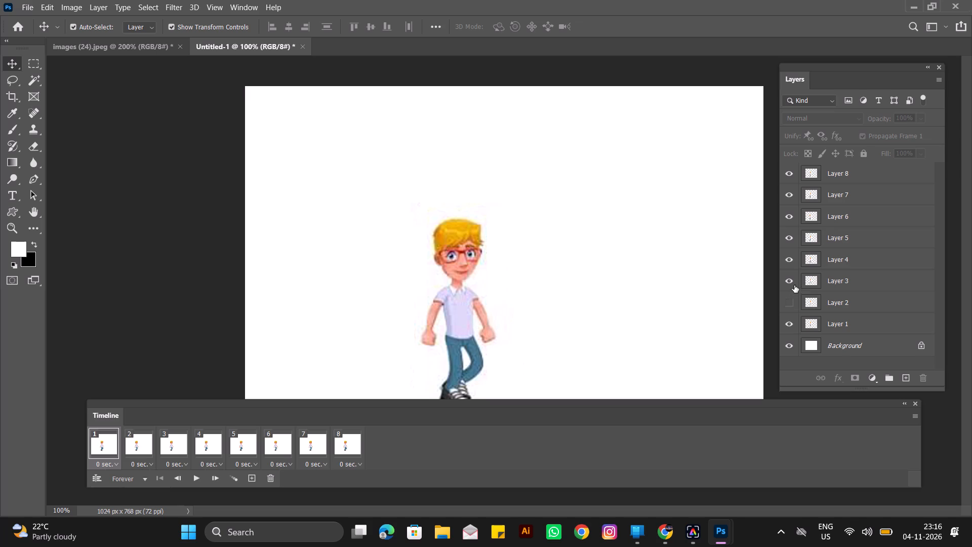
{"action": "left_click", "coordinate": [794, 285]}
{"action": "left_click", "coordinate": [791, 261]}
{"action": "left_click", "coordinate": [790, 234]}
{"action": "left_click", "coordinate": [789, 223]}
{"action": "left_click", "coordinate": [790, 204]}
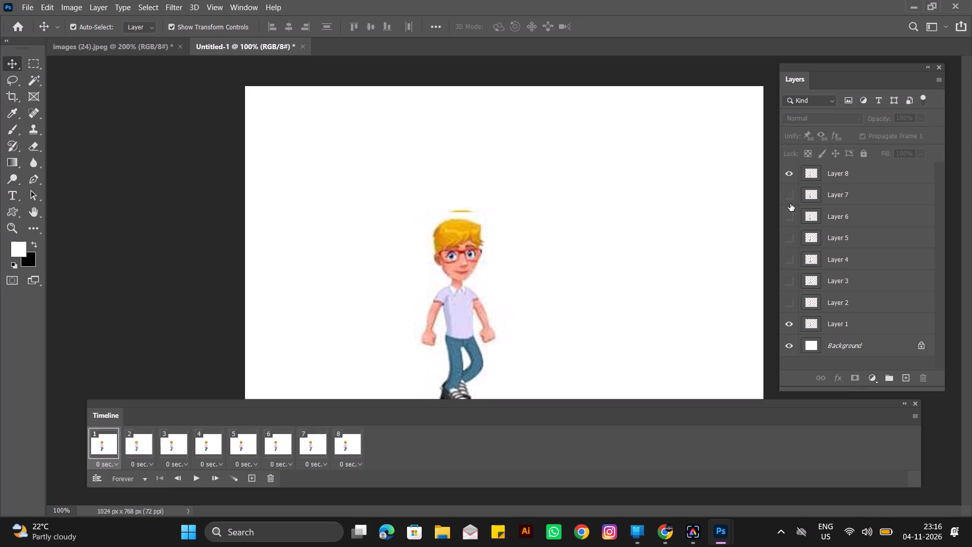
{"action": "left_click", "coordinate": [791, 185]}
{"action": "left_click", "coordinate": [791, 177]}
{"action": "left_click", "coordinate": [793, 200]}
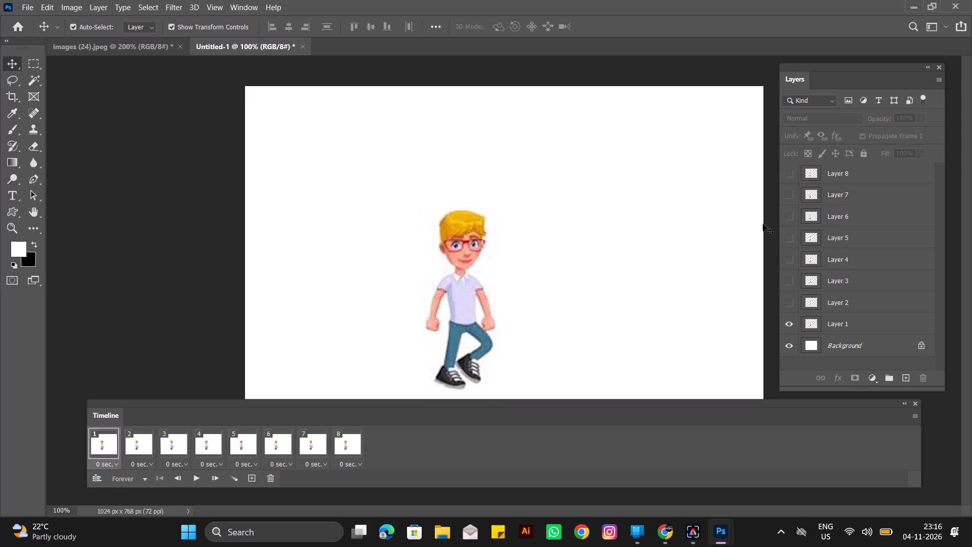
Show Layer 2 in frame 2 and Layer 3 in frame 3, hiding Layer 1 in both frames.
{"action": "left_click", "coordinate": [139, 455]}
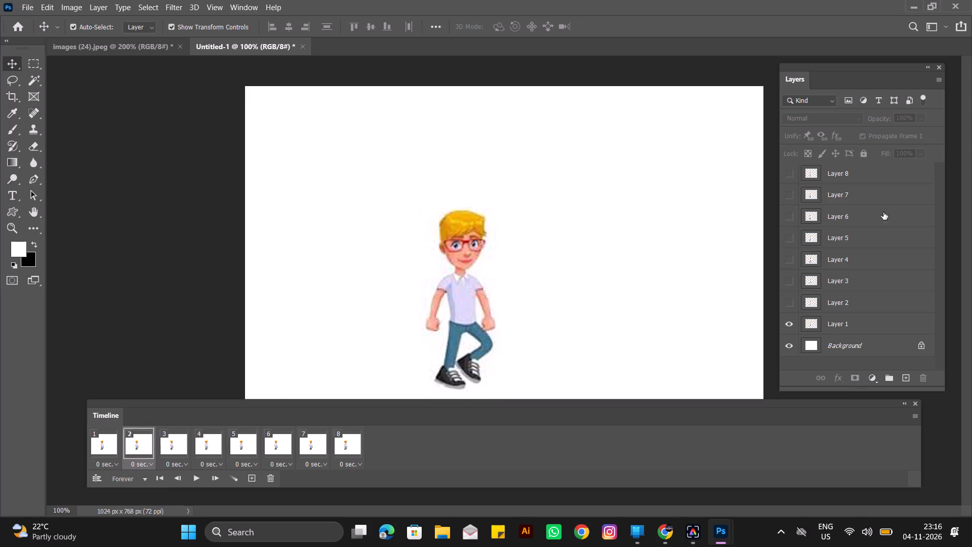
{"action": "left_click", "coordinate": [793, 302]}
{"action": "left_click", "coordinate": [790, 319]}
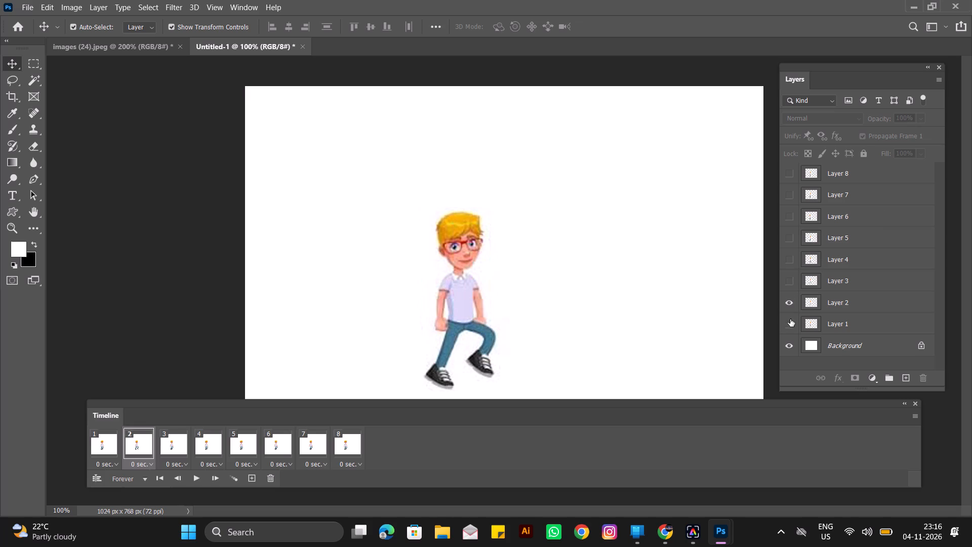
{"action": "left_click", "coordinate": [182, 455]}
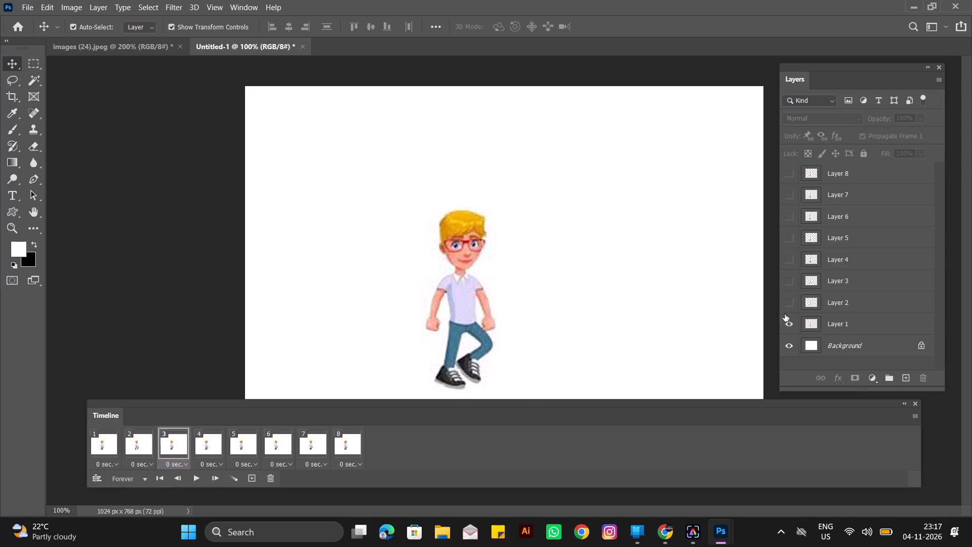
{"action": "left_click", "coordinate": [793, 283]}
{"action": "left_click", "coordinate": [787, 323]}
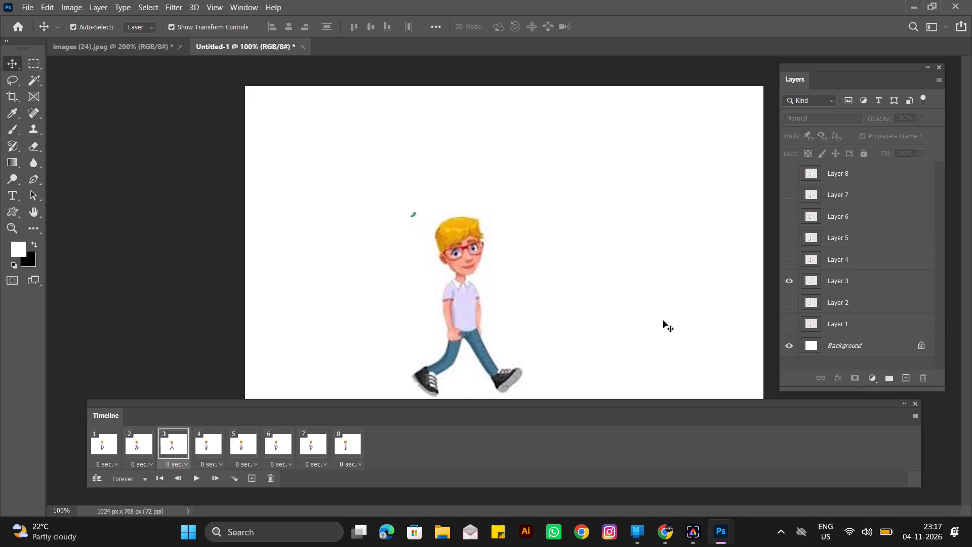
Show Layer 4 in frame 4 and Layer 5 in frame 5, hiding Layer 1 in both frames.
{"action": "left_click", "coordinate": [208, 446]}
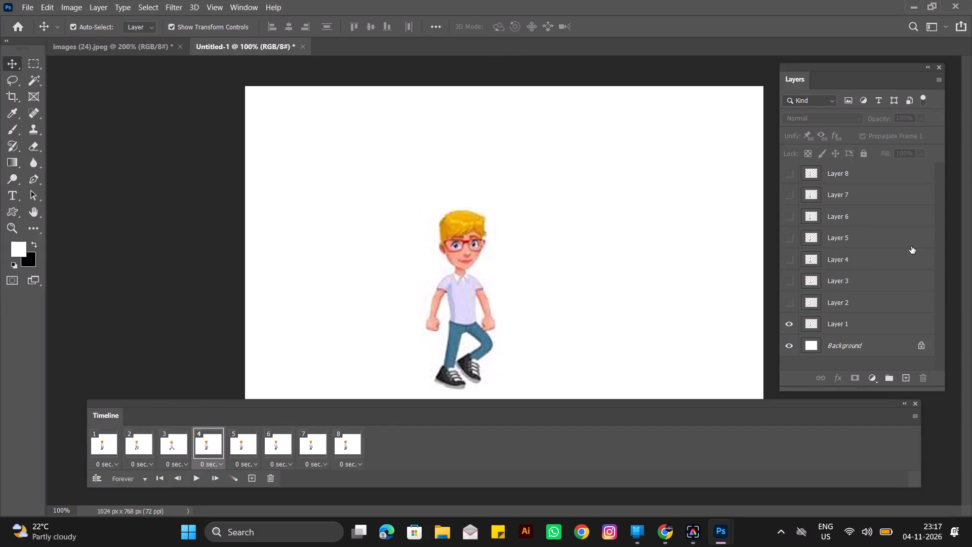
{"action": "left_click", "coordinate": [793, 262]}
{"action": "left_click", "coordinate": [784, 323]}
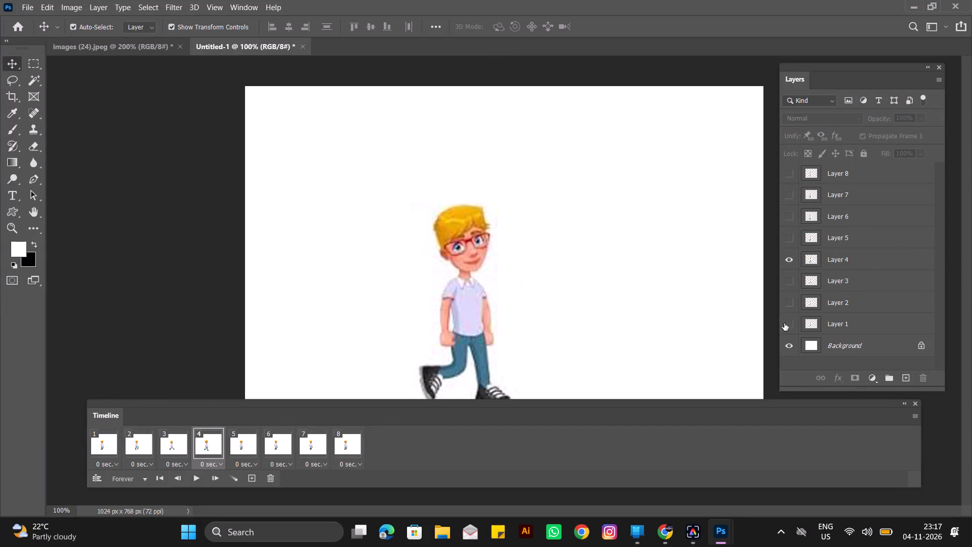
{"action": "left_click", "coordinate": [248, 452]}
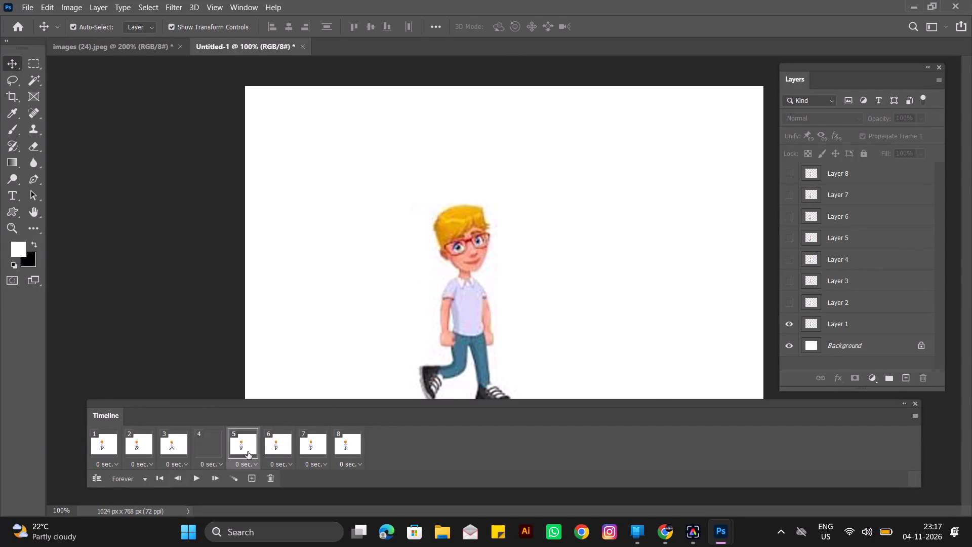
{"action": "left_click", "coordinate": [788, 240]}
{"action": "left_click", "coordinate": [786, 329]}
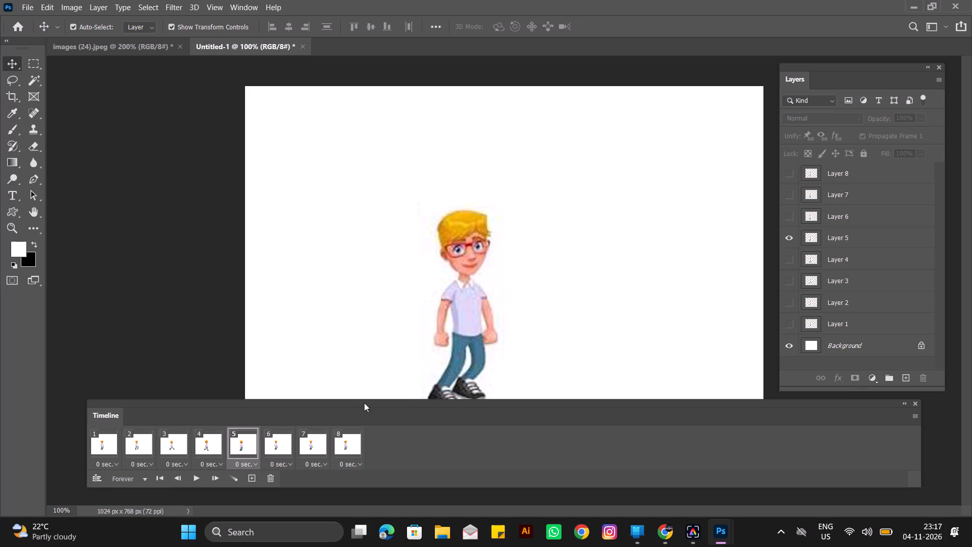
Show Layer 6 in frame 6 and Layer 7 in frame 7, hiding Layer 1 in both frames.
{"action": "left_click", "coordinate": [269, 446]}
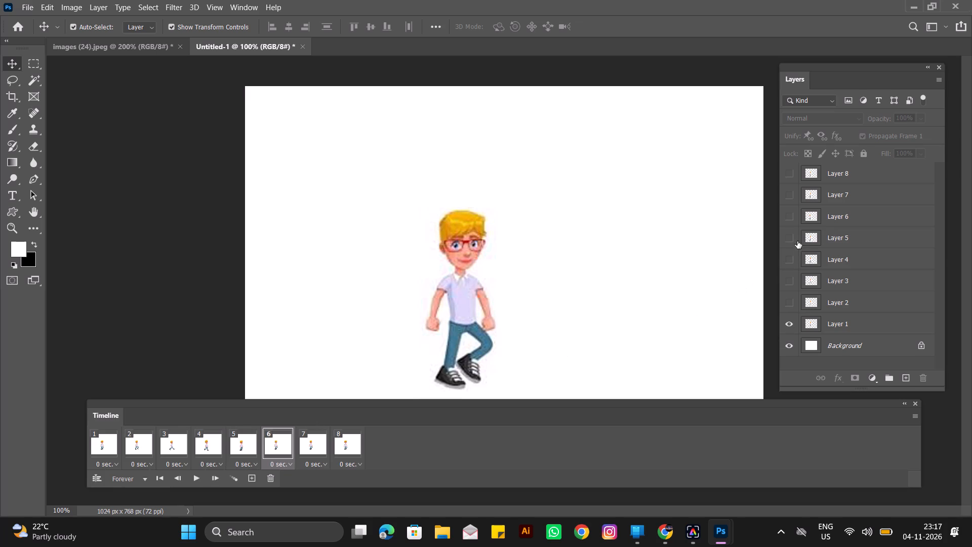
{"action": "left_click", "coordinate": [789, 215]}
{"action": "left_click", "coordinate": [787, 322]}
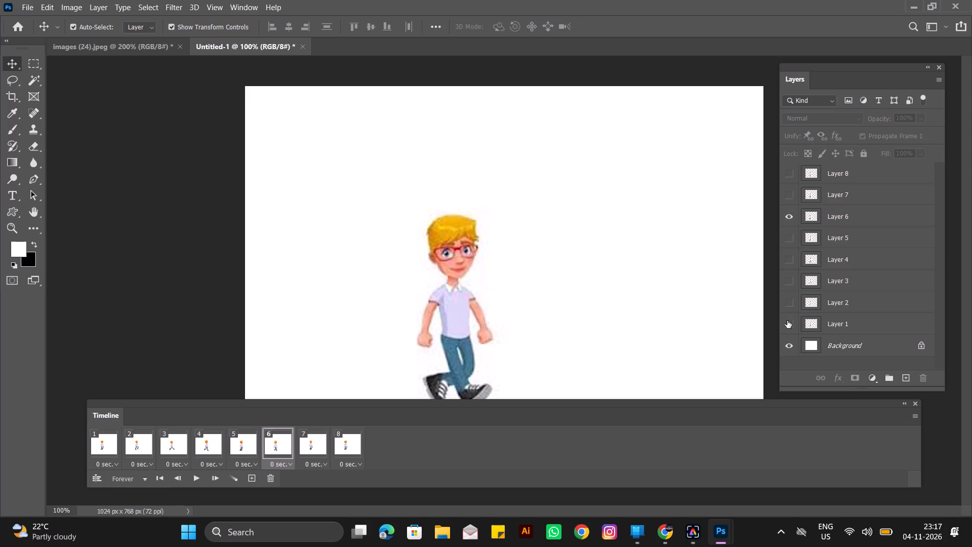
{"action": "left_click", "coordinate": [311, 441]}
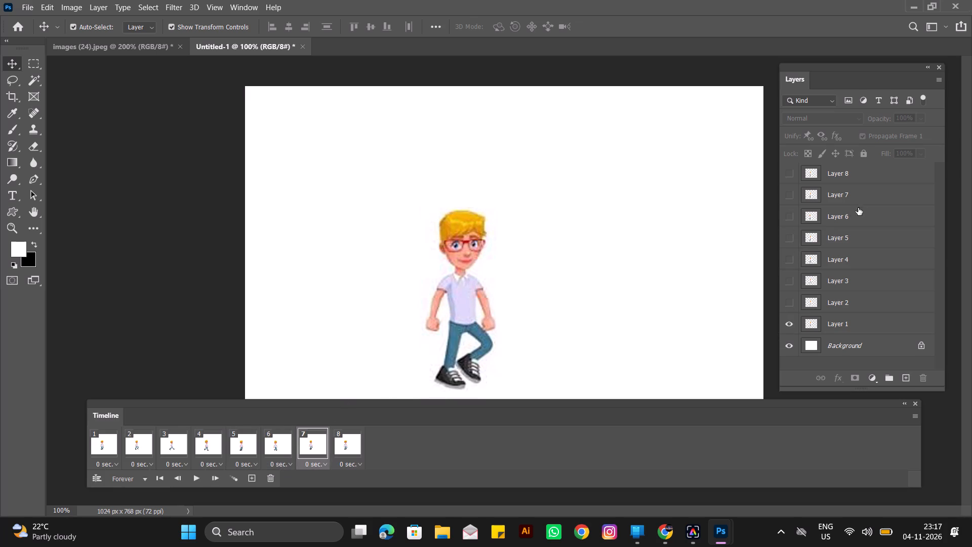
{"action": "left_click", "coordinate": [793, 195]}
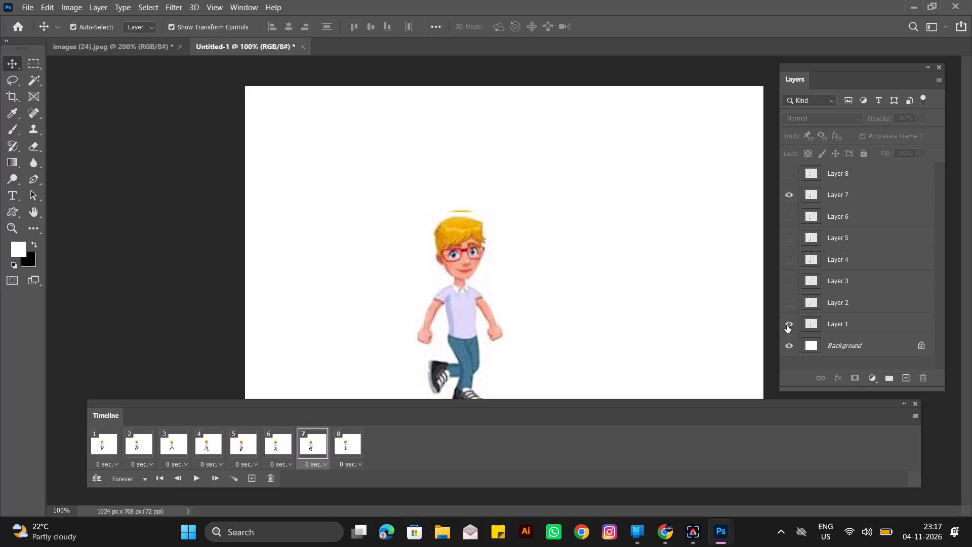
{"action": "left_click", "coordinate": [787, 328]}
Show Layer 8 in frame 8 and hide Layer 1 in that frame.
{"action": "left_click", "coordinate": [348, 436]}
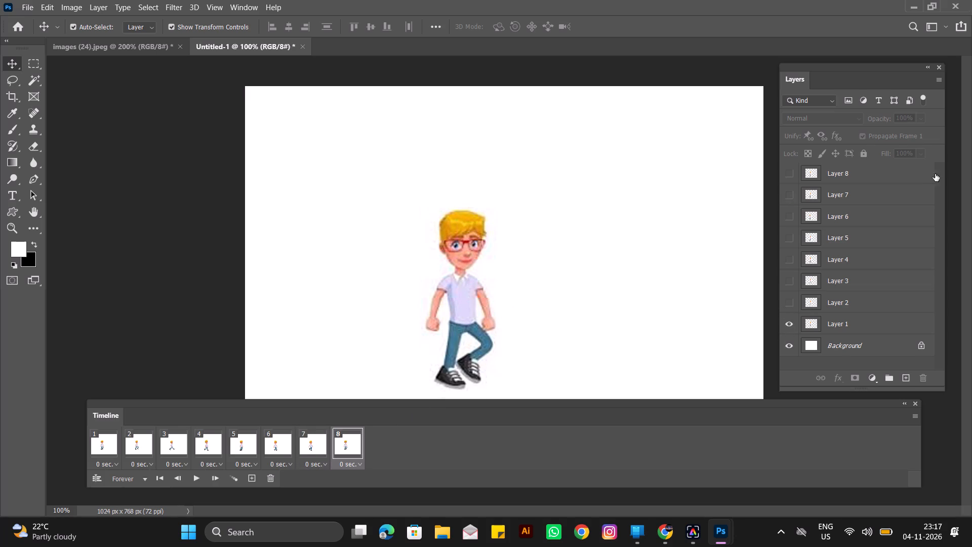
{"action": "left_click", "coordinate": [792, 173]}
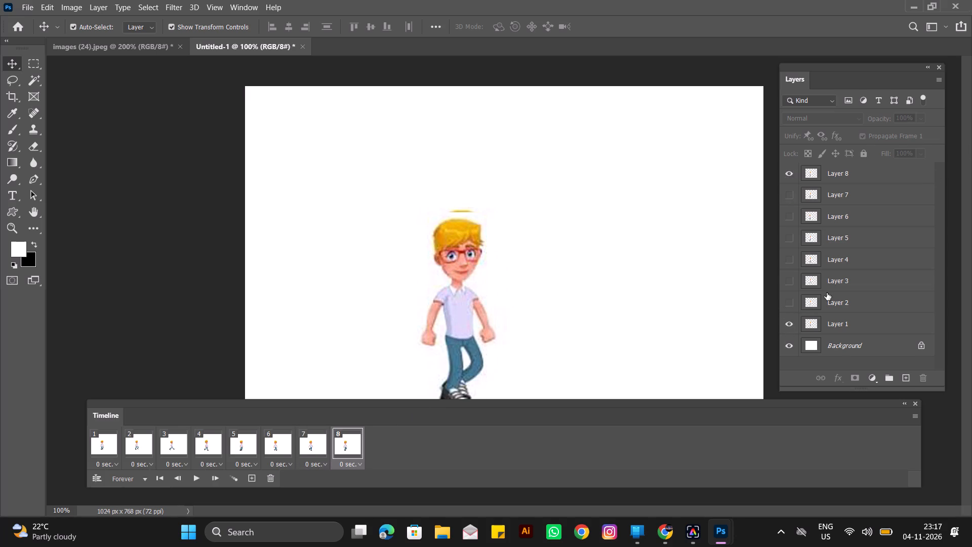
{"action": "left_click", "coordinate": [790, 327]}
Play the walk cycle animation, move the timeline lower to uncover the boy's feet, and stop playback.
{"action": "left_click", "coordinate": [198, 477]}
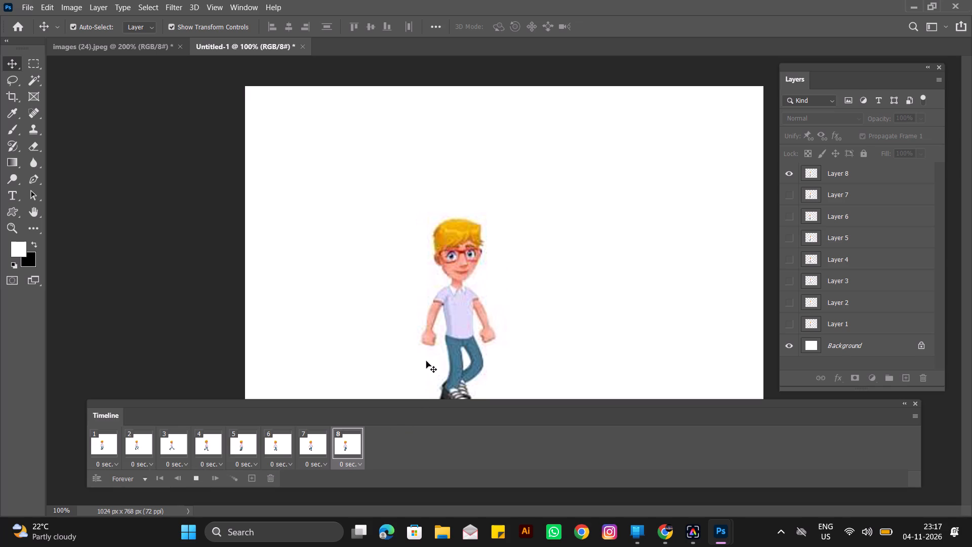
{"action": "left_click_drag", "start_coordinate": [432, 403], "coordinate": [458, 420]}
{"action": "left_click", "coordinate": [223, 491]}
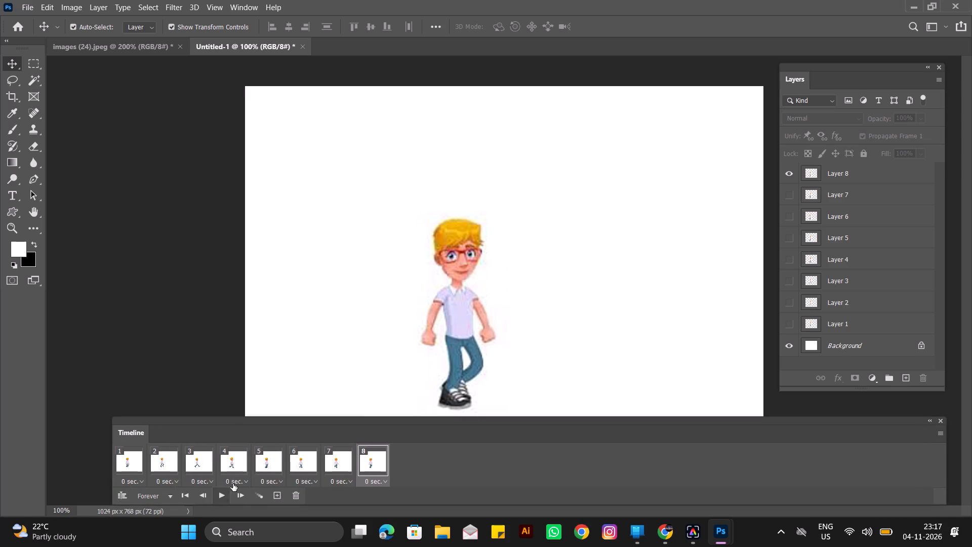
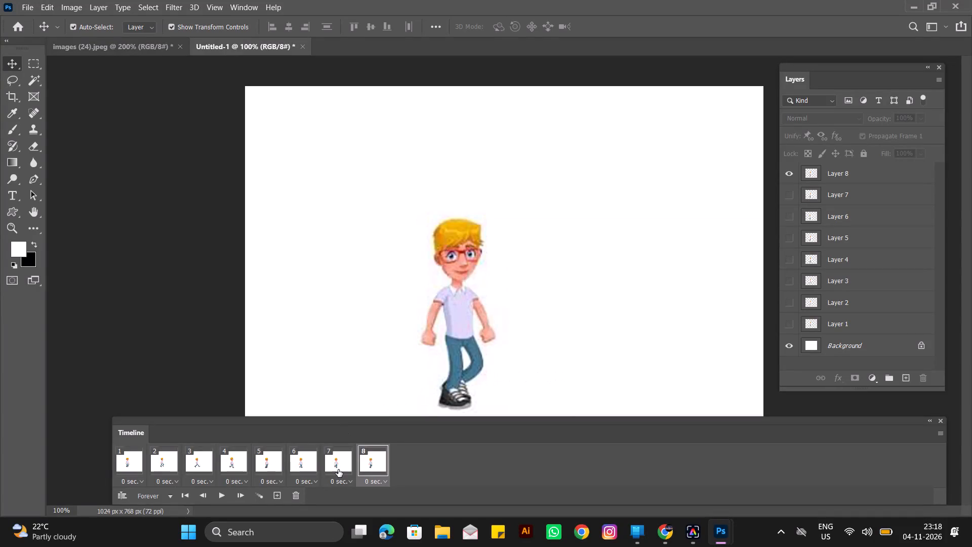
Select all eight frames of the walk cycle and set their frame delay to 0.5 seconds.
{"action": "left_click", "coordinate": [338, 470]}
{"action": "left_click", "coordinate": [305, 464]}
{"action": "left_click", "coordinate": [255, 464]}
{"action": "left_click", "coordinate": [222, 464]}
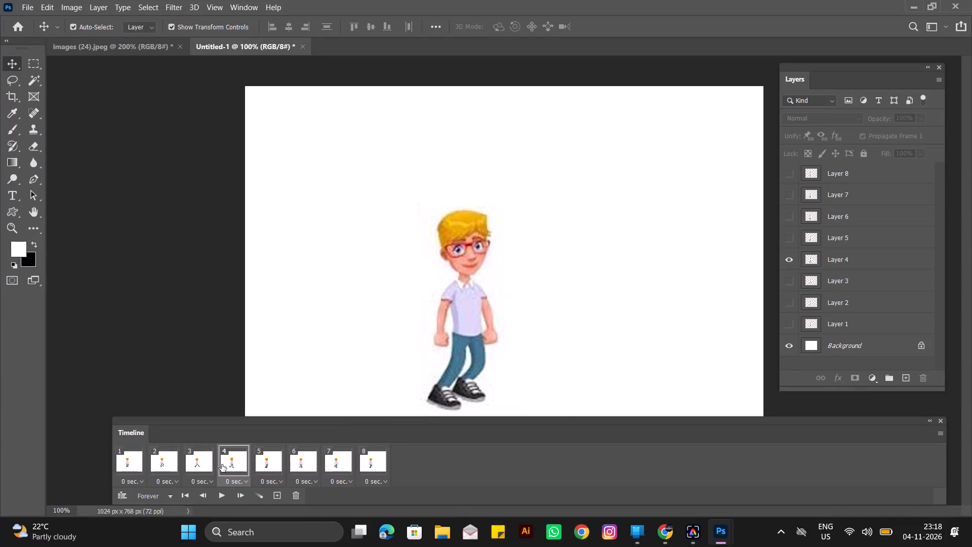
{"action": "left_click", "coordinate": [164, 470]}
{"action": "left_click", "coordinate": [127, 470]}
{"action": "left_click", "coordinate": [107, 470]}
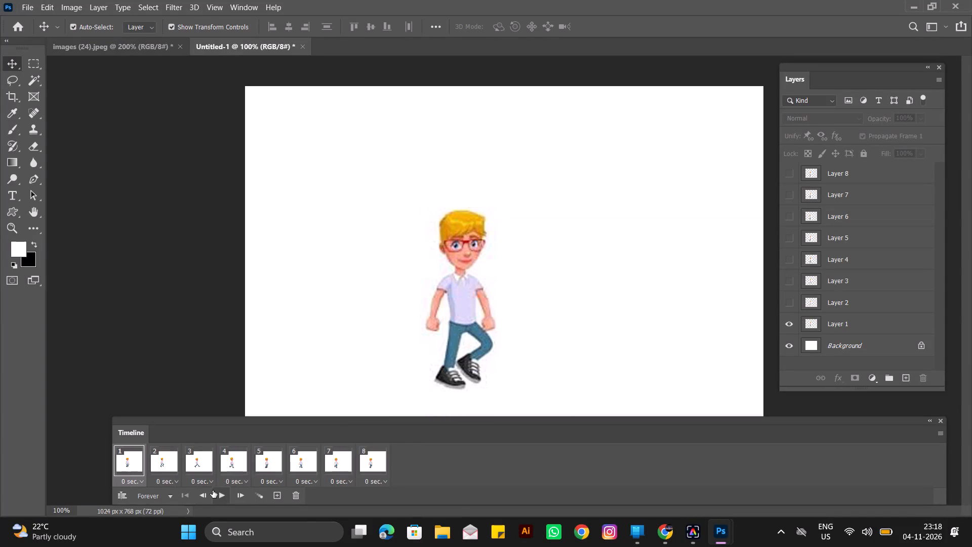
{"action": "left_click", "coordinate": [371, 462], "text": "shift"}
{"action": "left_click", "coordinate": [139, 481]}
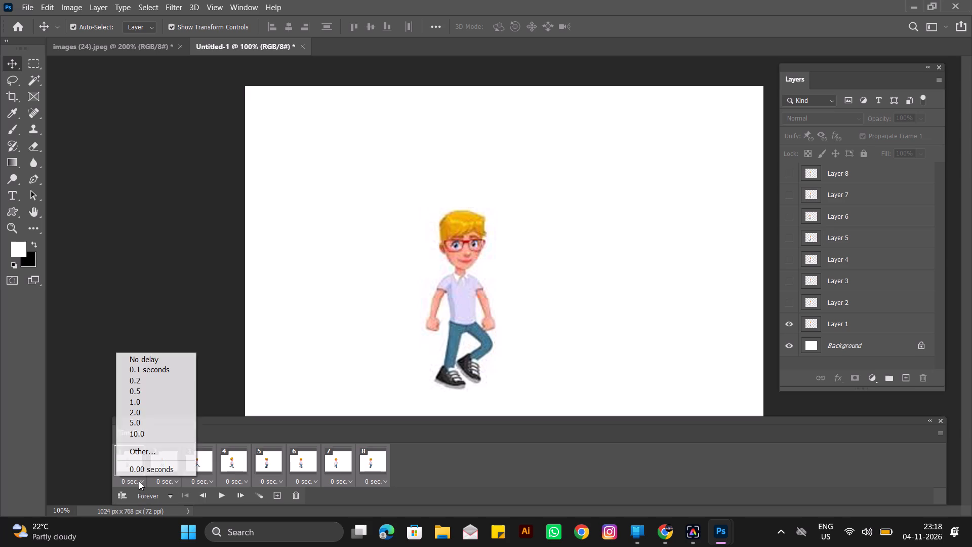
{"action": "left_click", "coordinate": [149, 389]}
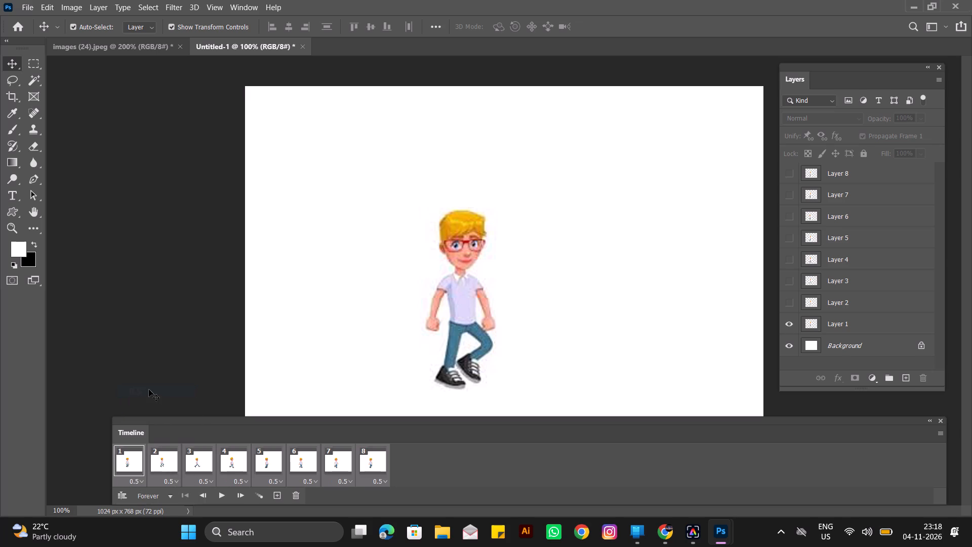
Play the walk cycle to check its timing, then inspect the poses in frames 2 and 3.
{"action": "left_click", "coordinate": [219, 494]}
{"action": "left_click", "coordinate": [167, 467]}
{"action": "left_click", "coordinate": [196, 468]}
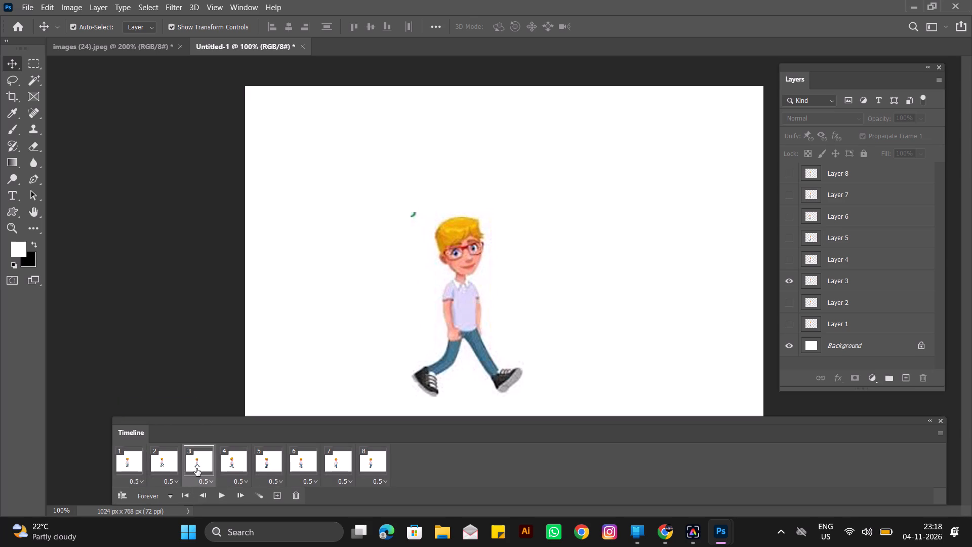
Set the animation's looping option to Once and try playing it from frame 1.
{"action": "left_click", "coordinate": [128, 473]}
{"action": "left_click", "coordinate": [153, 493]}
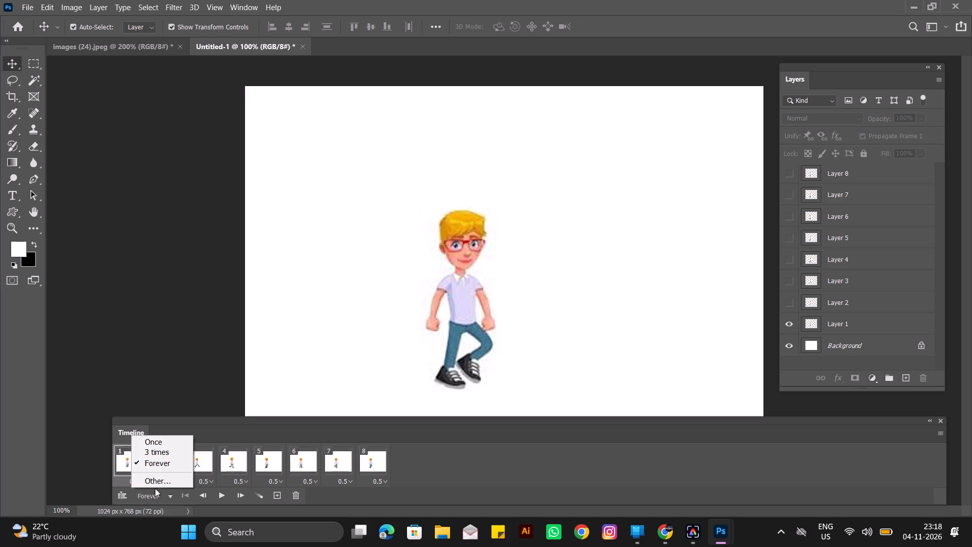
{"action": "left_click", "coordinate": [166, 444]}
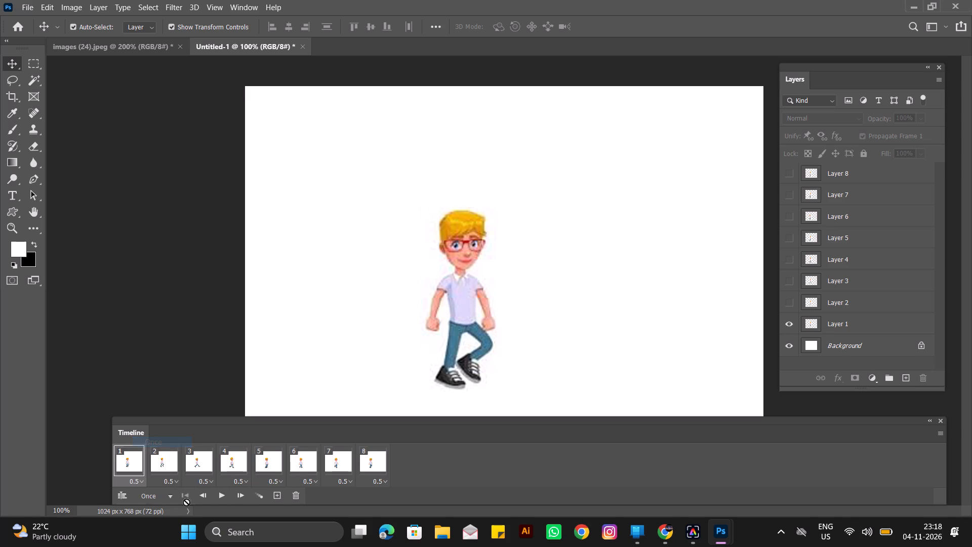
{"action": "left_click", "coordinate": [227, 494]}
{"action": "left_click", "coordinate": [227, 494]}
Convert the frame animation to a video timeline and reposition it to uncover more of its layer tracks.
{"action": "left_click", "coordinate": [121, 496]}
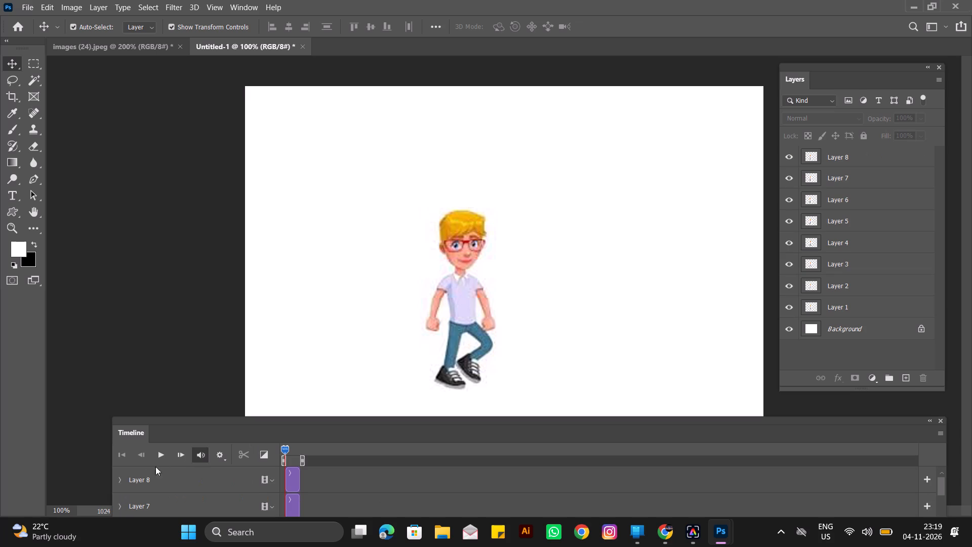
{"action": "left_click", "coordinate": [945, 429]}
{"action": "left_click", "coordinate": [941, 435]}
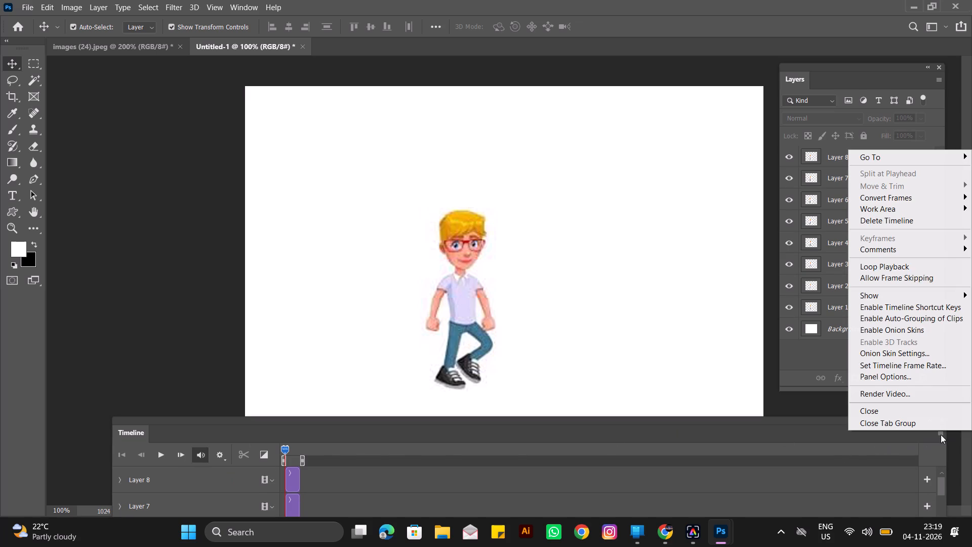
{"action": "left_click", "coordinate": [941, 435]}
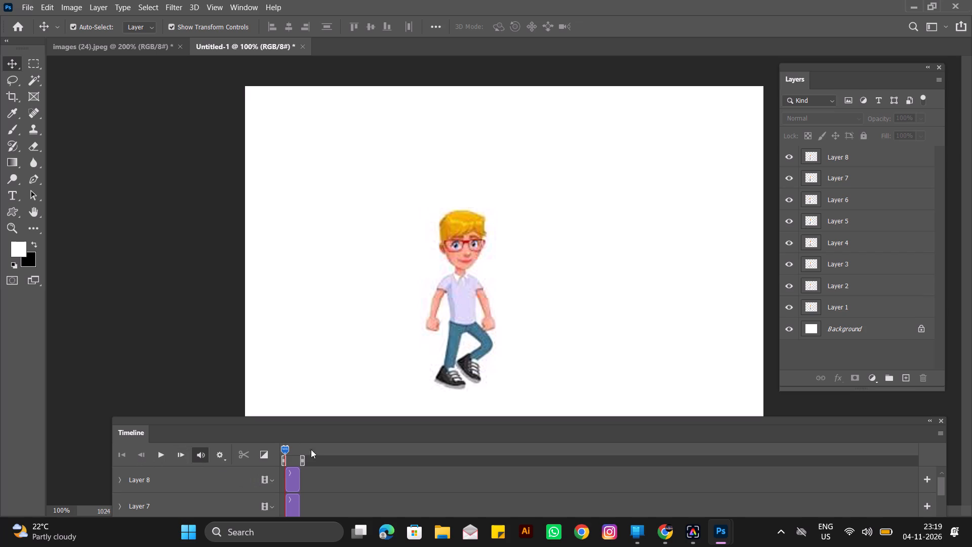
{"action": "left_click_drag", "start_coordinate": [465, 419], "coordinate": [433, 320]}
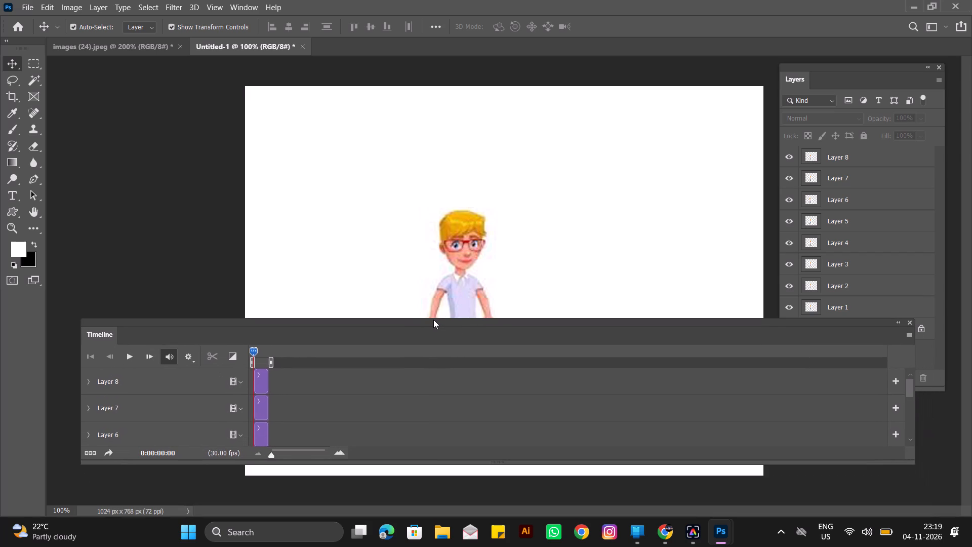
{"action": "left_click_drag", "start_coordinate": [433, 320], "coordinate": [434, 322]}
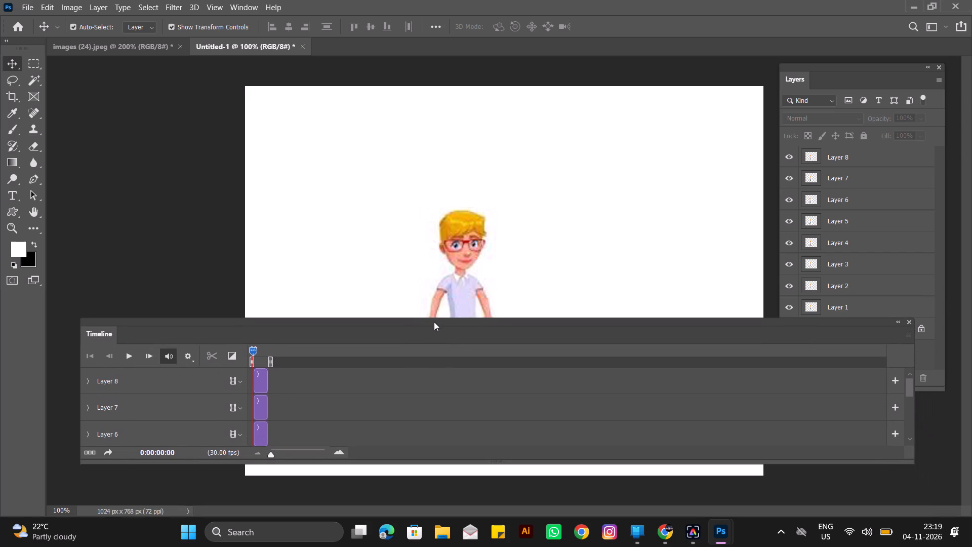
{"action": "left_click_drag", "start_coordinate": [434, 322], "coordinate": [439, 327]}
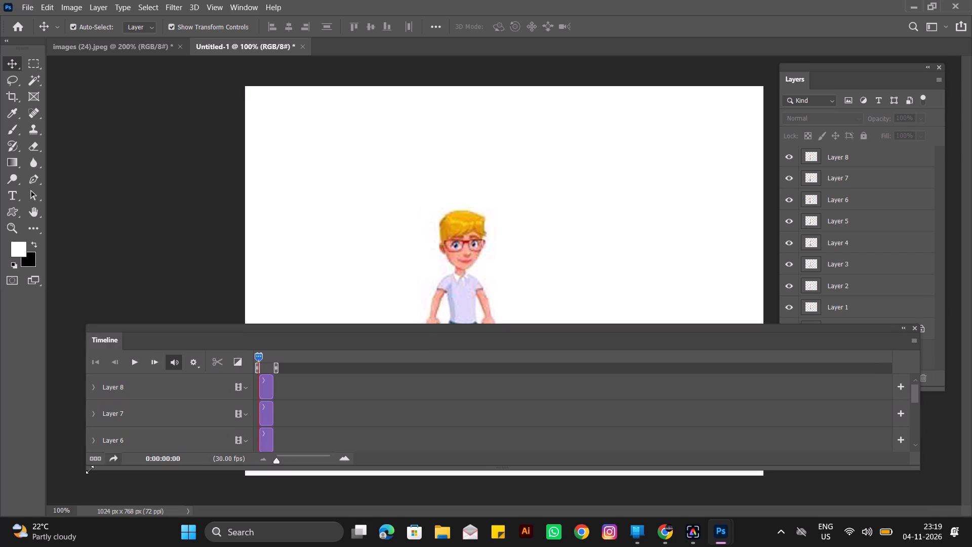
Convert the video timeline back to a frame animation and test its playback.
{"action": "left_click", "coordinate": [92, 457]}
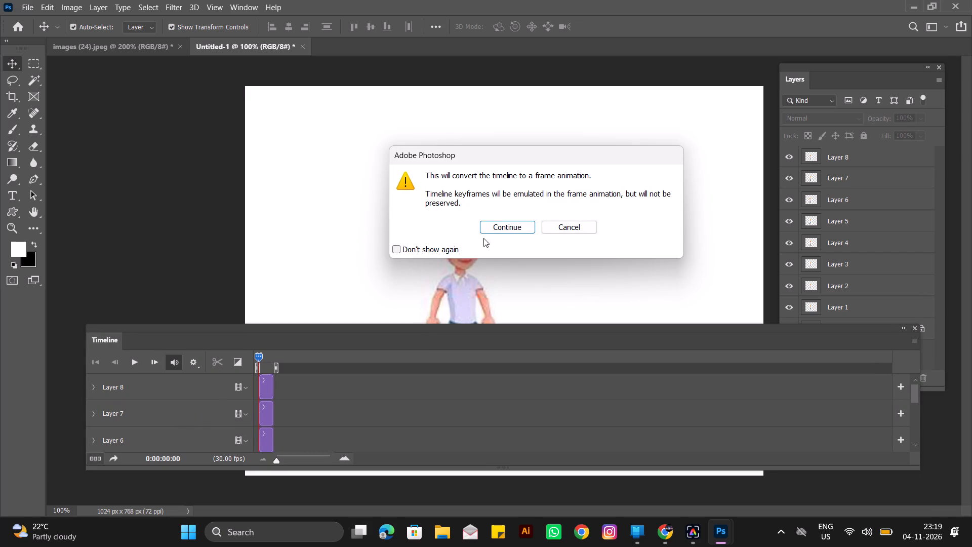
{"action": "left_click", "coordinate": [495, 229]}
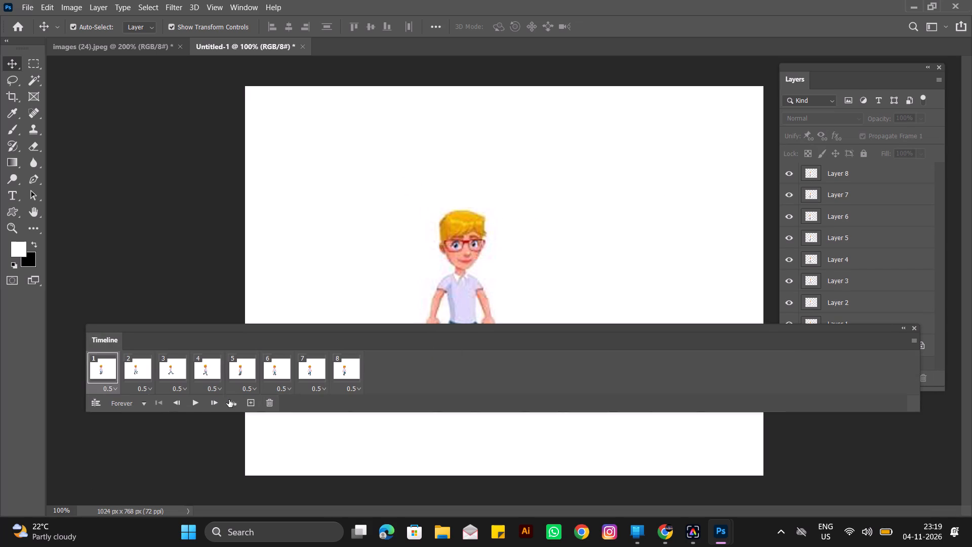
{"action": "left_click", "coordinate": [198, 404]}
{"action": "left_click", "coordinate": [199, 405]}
Move the timeline lower to uncover the boy's legs, examine the poses in frames 2 to 8, and play the walk cycle.
{"action": "left_click_drag", "start_coordinate": [676, 333], "coordinate": [704, 378]}
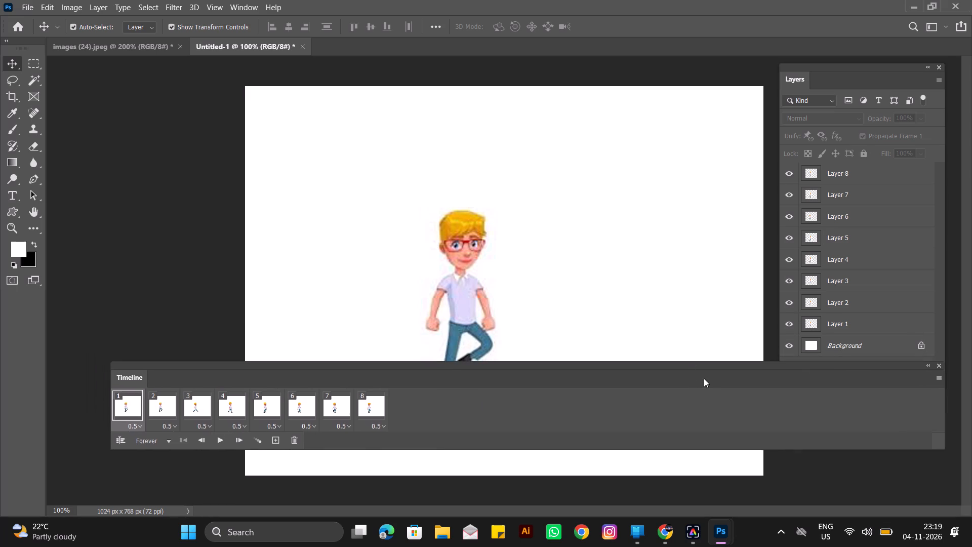
{"action": "left_click_drag", "start_coordinate": [704, 378], "coordinate": [734, 418]}
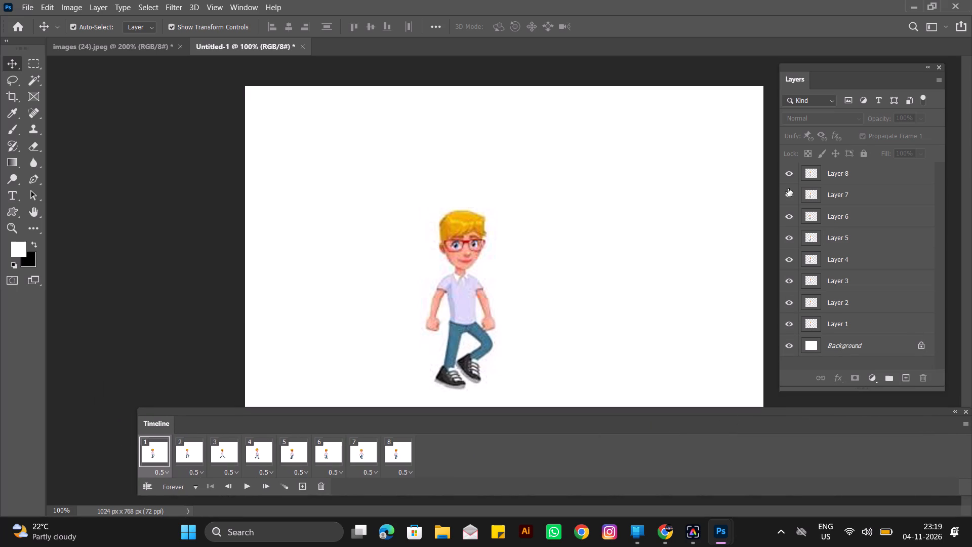
{"action": "left_click", "coordinate": [191, 459]}
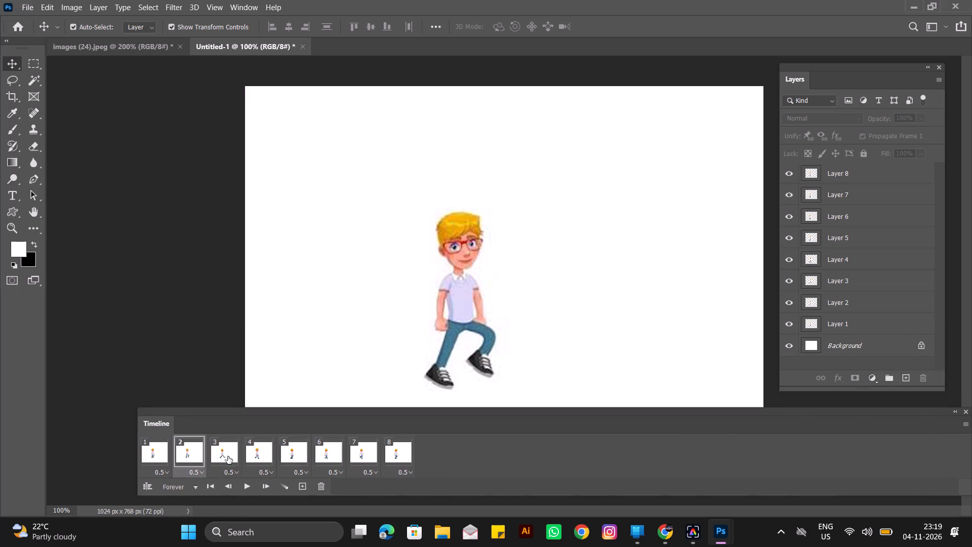
{"action": "left_click", "coordinate": [232, 456]}
{"action": "left_click", "coordinate": [264, 456]}
{"action": "left_click", "coordinate": [311, 447]}
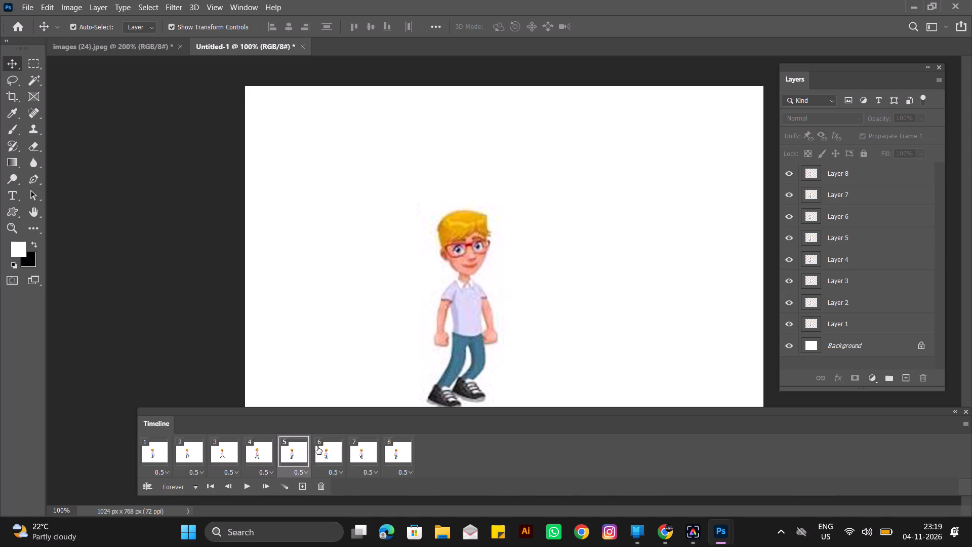
{"action": "left_click", "coordinate": [343, 447]}
{"action": "left_click", "coordinate": [380, 447]}
{"action": "left_click", "coordinate": [394, 448]}
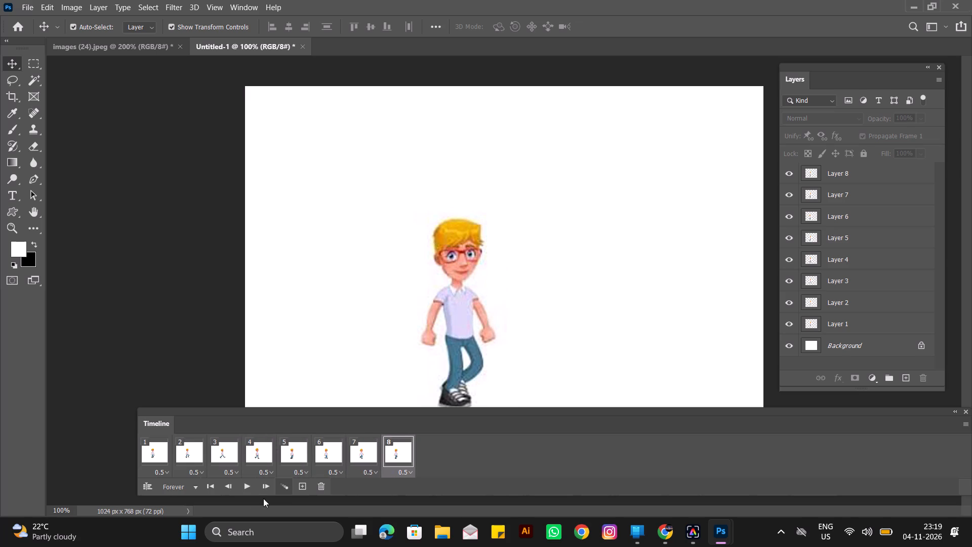
{"action": "left_click", "coordinate": [249, 487]}
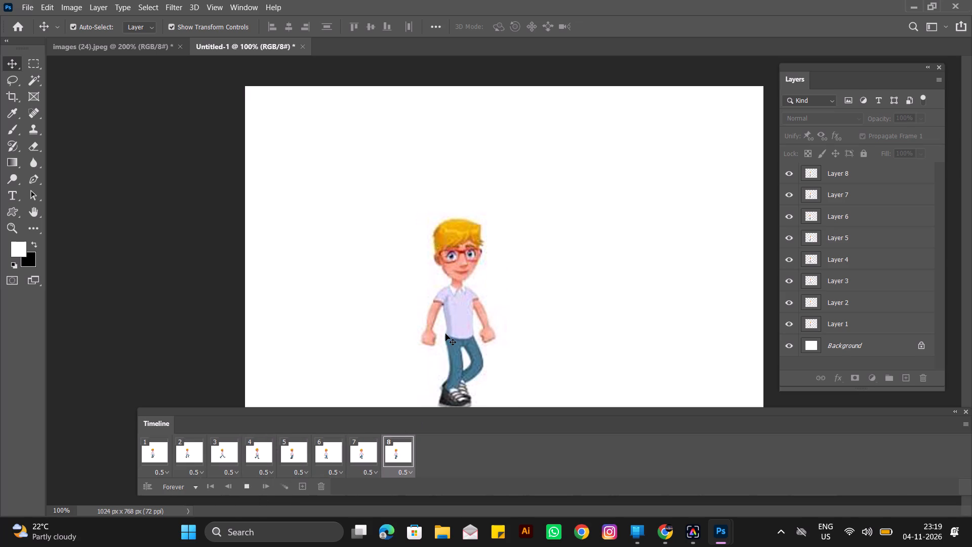
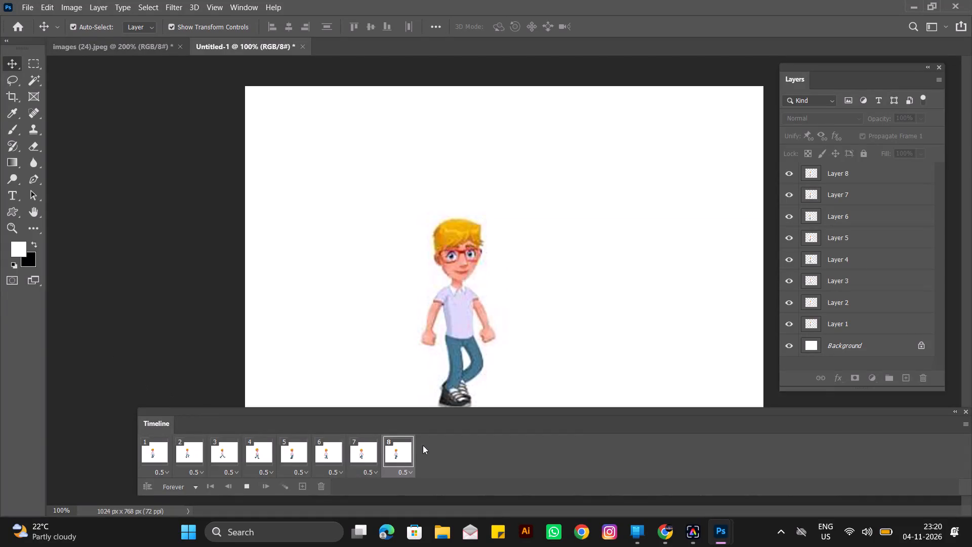
Delete frames 8 through 2 from the timeline, keeping only frame 1.
{"action": "left_click_drag", "start_coordinate": [402, 452], "coordinate": [327, 486]}
{"action": "left_click", "coordinate": [365, 458]}
{"action": "left_click_drag", "start_coordinate": [395, 452], "coordinate": [374, 475]}
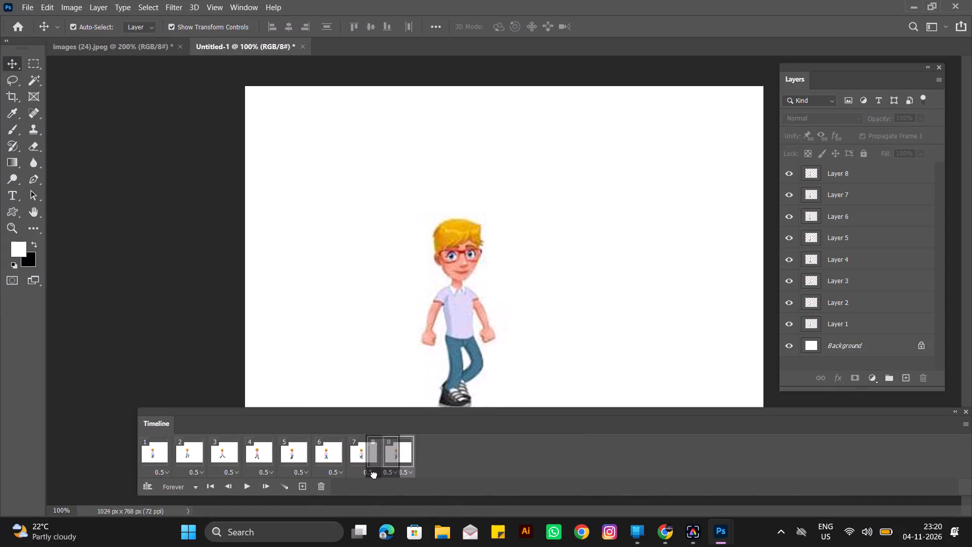
{"action": "left_click_drag", "start_coordinate": [374, 475], "coordinate": [321, 488]}
{"action": "left_click_drag", "start_coordinate": [366, 460], "coordinate": [327, 490]}
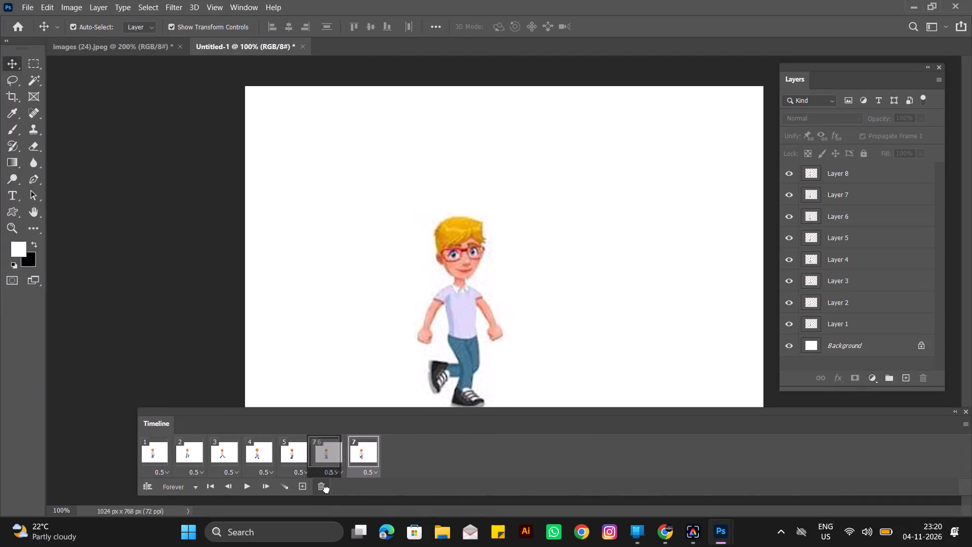
{"action": "left_click_drag", "start_coordinate": [327, 490], "coordinate": [322, 490]}
{"action": "left_click_drag", "start_coordinate": [298, 454], "coordinate": [322, 485]}
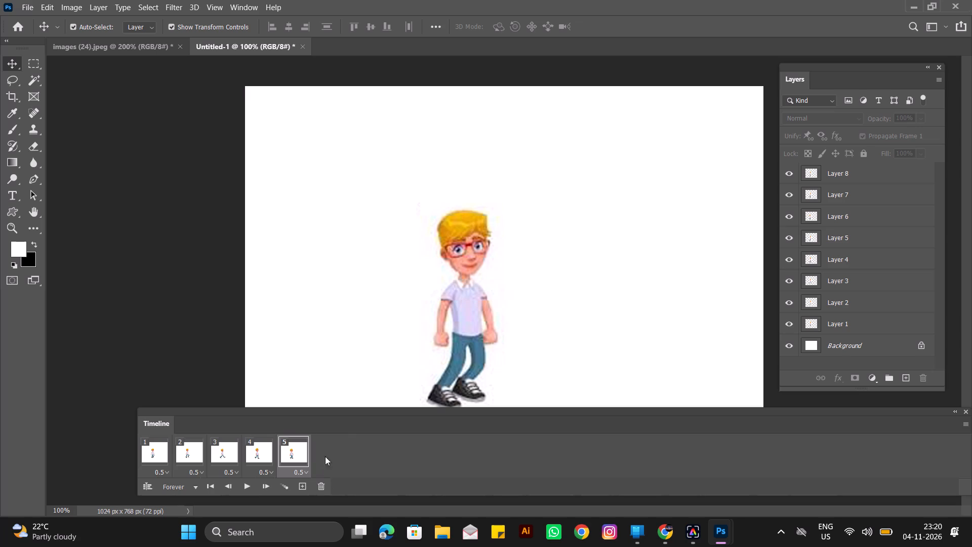
{"action": "left_click_drag", "start_coordinate": [267, 455], "coordinate": [287, 455]}
{"action": "left_click_drag", "start_coordinate": [288, 456], "coordinate": [321, 488]}
{"action": "left_click_drag", "start_coordinate": [259, 459], "coordinate": [318, 486]}
{"action": "left_click_drag", "start_coordinate": [220, 444], "coordinate": [327, 487]}
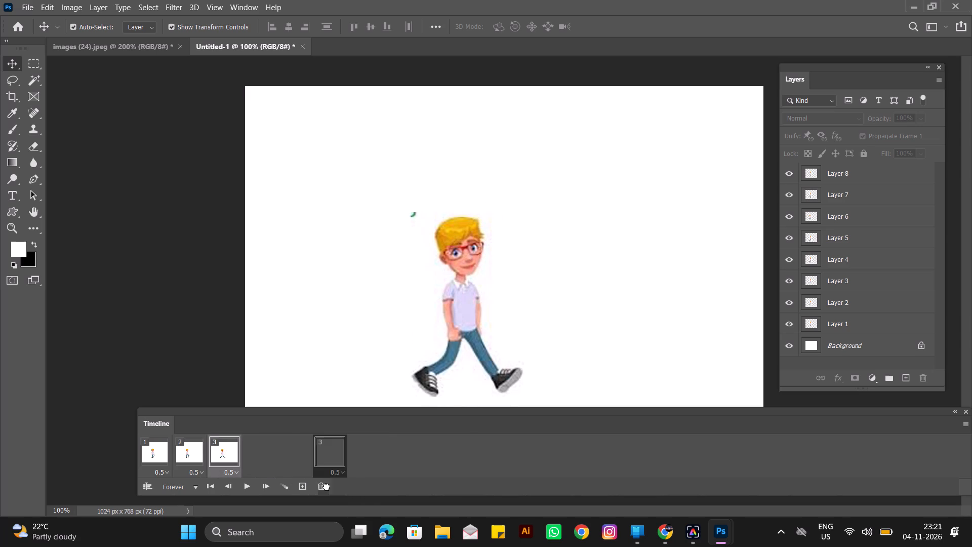
{"action": "left_click_drag", "start_coordinate": [327, 487], "coordinate": [326, 485]}
{"action": "left_click_drag", "start_coordinate": [189, 445], "coordinate": [330, 485]}
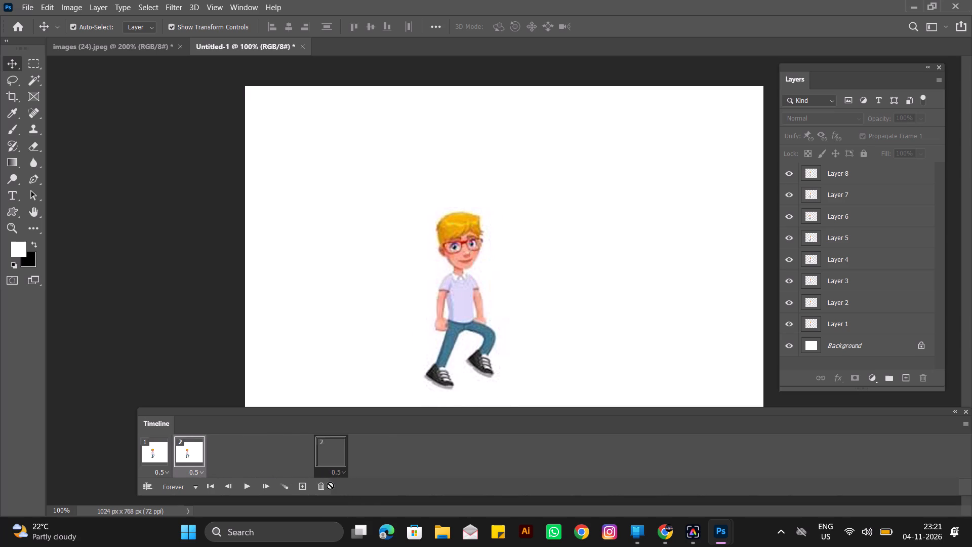
{"action": "left_click_drag", "start_coordinate": [330, 485], "coordinate": [325, 485]}
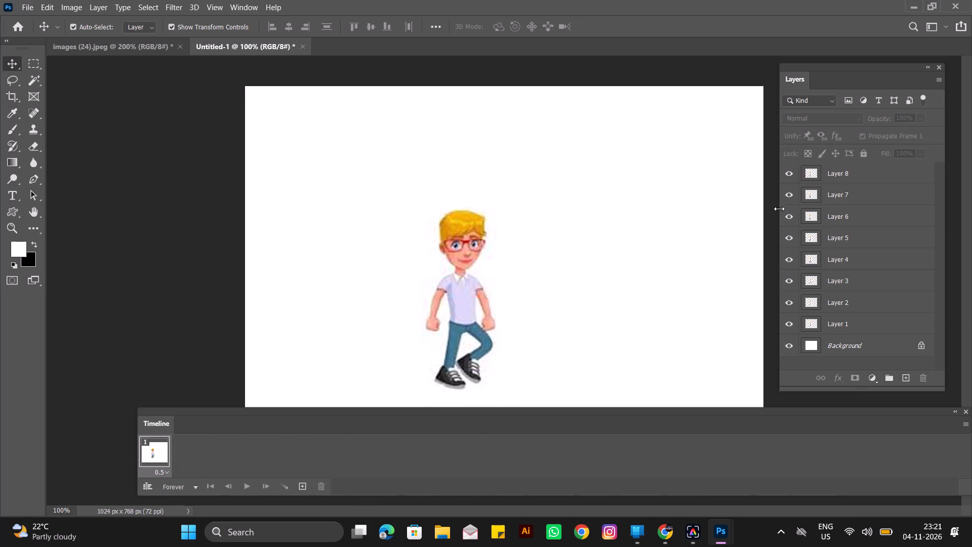
Hide Layers 2 to 8 in frame 1, leaving only Layer 1 and the Background visible.
{"action": "double_click", "coordinate": [788, 179]}
{"action": "left_click", "coordinate": [791, 191]}
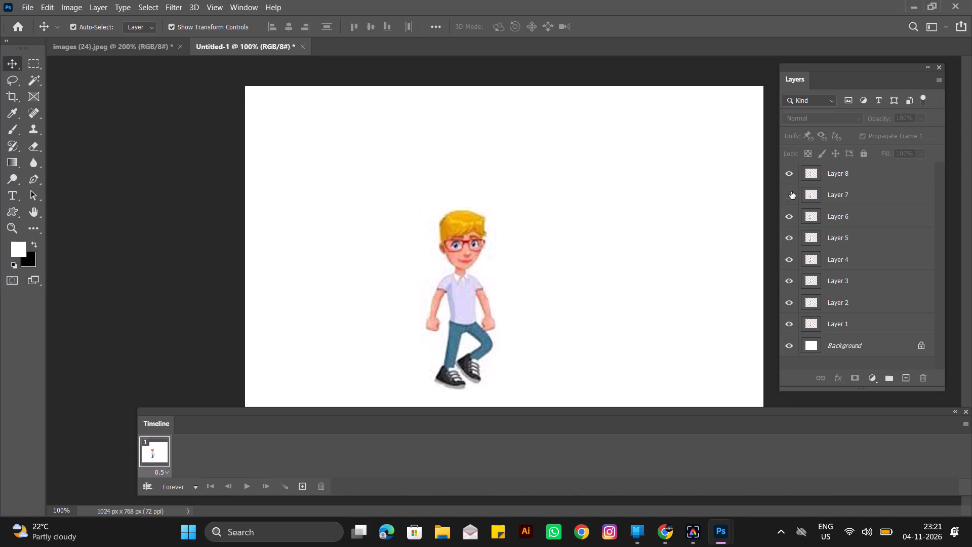
{"action": "left_click", "coordinate": [791, 209]}
{"action": "left_click", "coordinate": [792, 182]}
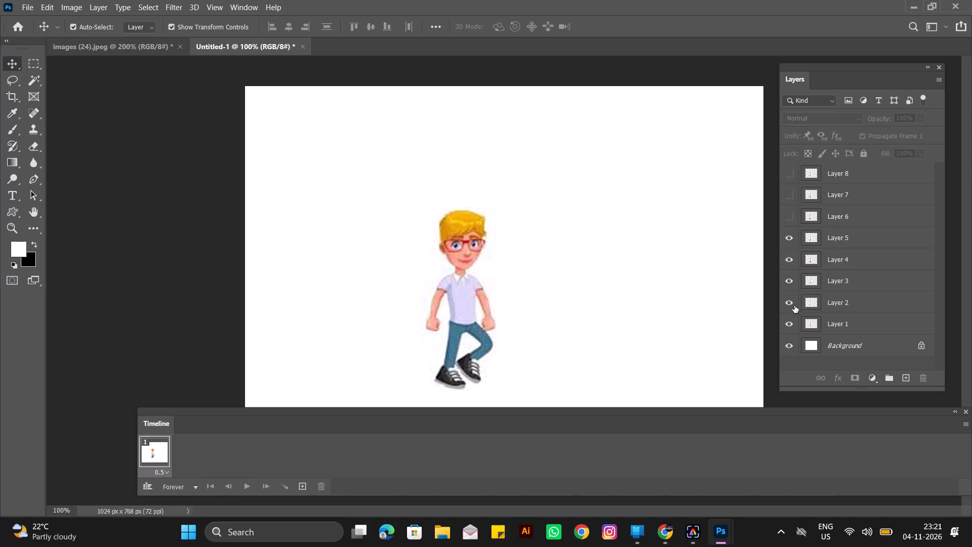
{"action": "left_click", "coordinate": [794, 303]}
{"action": "left_click", "coordinate": [790, 273]}
{"action": "left_click", "coordinate": [789, 267]}
{"action": "left_click", "coordinate": [787, 249]}
{"action": "left_click", "coordinate": [788, 243]}
{"action": "left_click", "coordinate": [789, 268]}
Make animation frames from the document's layers.
{"action": "left_click", "coordinate": [968, 425]}
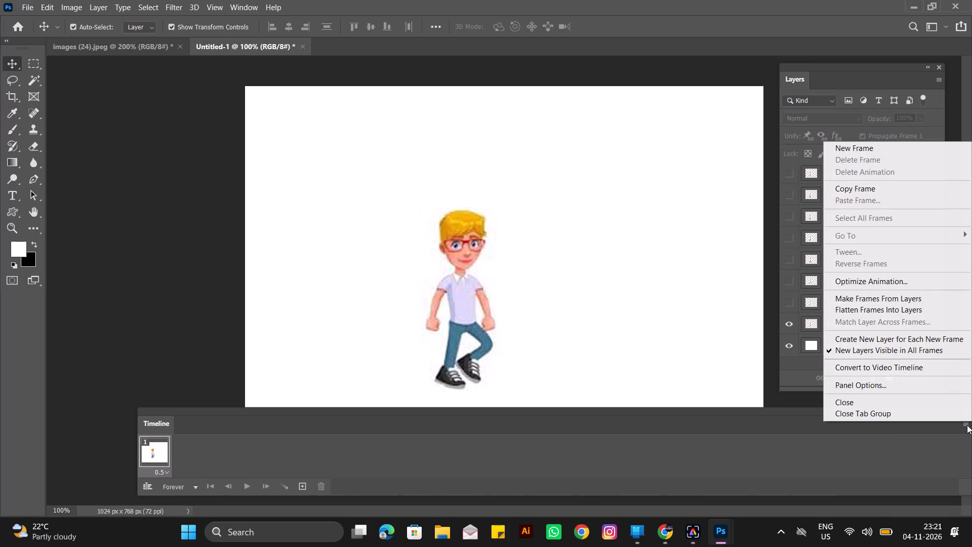
{"action": "left_click", "coordinate": [920, 300]}
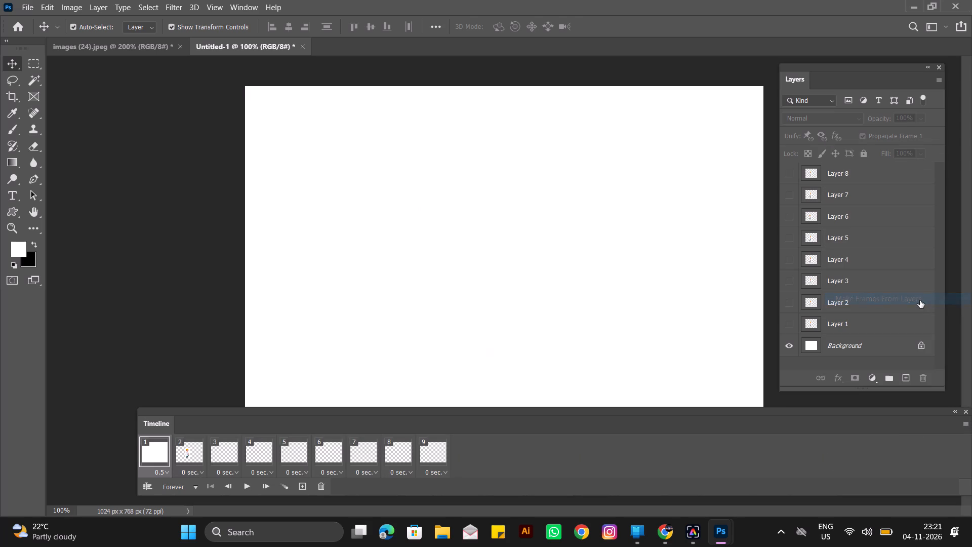
Examine the contents of the newly generated frames from frame 1 to frame 7.
{"action": "left_click", "coordinate": [177, 457]}
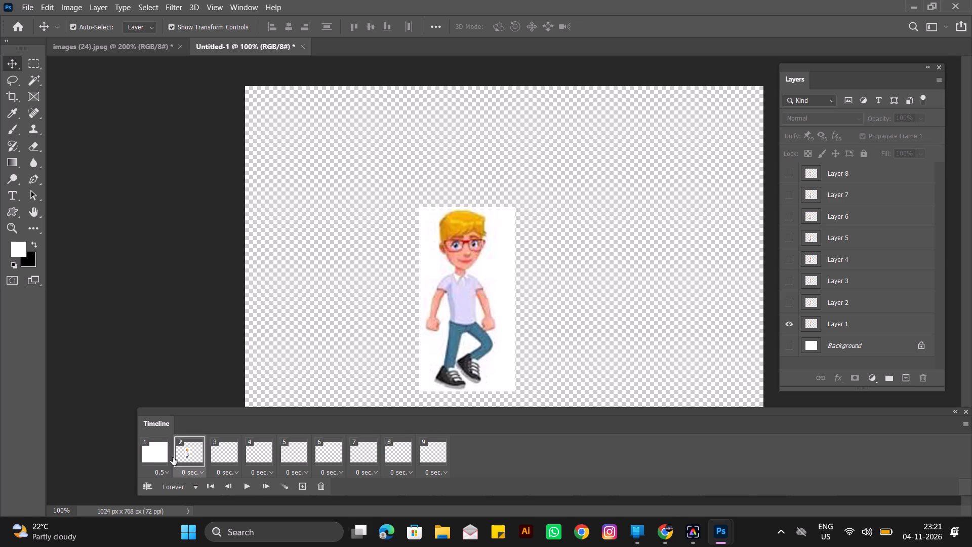
{"action": "left_click", "coordinate": [151, 460]}
{"action": "left_click", "coordinate": [192, 459]}
{"action": "left_click", "coordinate": [220, 456]}
{"action": "left_click", "coordinate": [263, 456]}
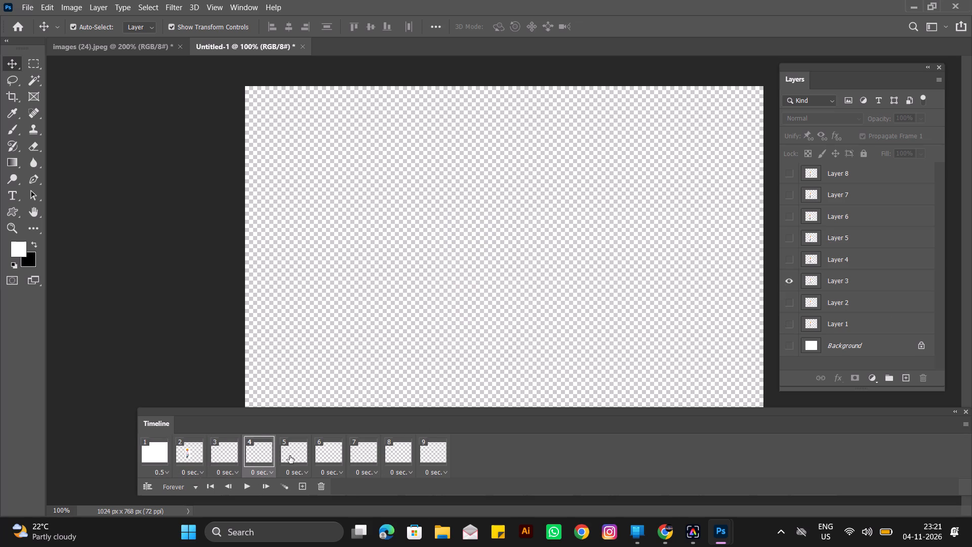
{"action": "left_click", "coordinate": [290, 456]}
{"action": "left_click", "coordinate": [358, 447]}
Make the Background and all hidden layers visible alongside Layer 7 in frame 8.
{"action": "left_click", "coordinate": [400, 451]}
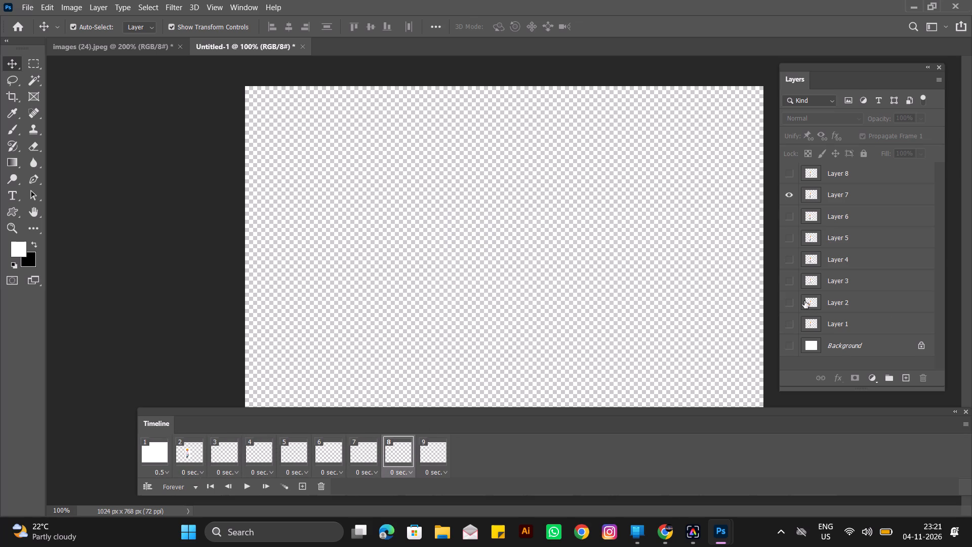
{"action": "left_click", "coordinate": [795, 300]}
{"action": "left_click", "coordinate": [794, 329]}
{"action": "left_click", "coordinate": [792, 340]}
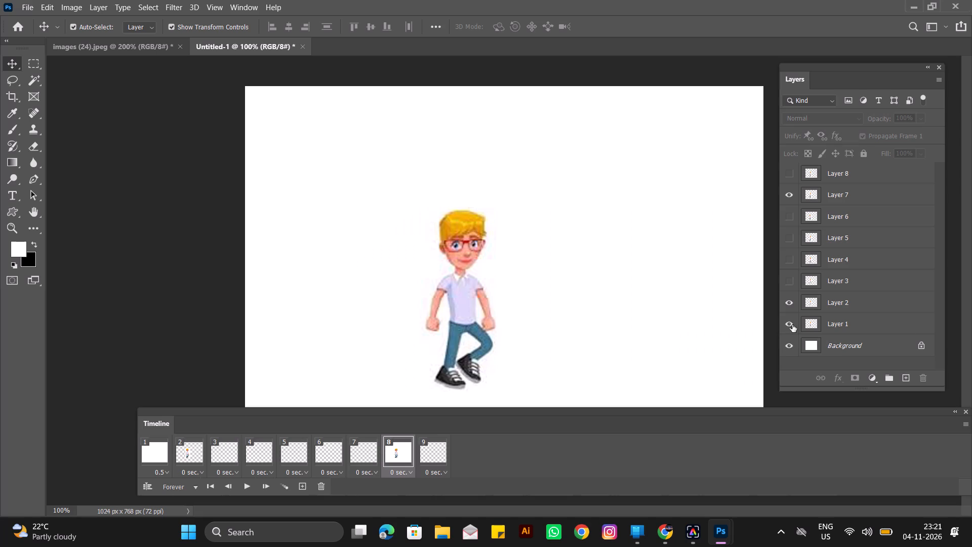
{"action": "left_click", "coordinate": [791, 284]}
{"action": "left_click", "coordinate": [788, 264]}
{"action": "left_click", "coordinate": [788, 242]}
{"action": "left_click", "coordinate": [788, 219]}
{"action": "left_click", "coordinate": [796, 175]}
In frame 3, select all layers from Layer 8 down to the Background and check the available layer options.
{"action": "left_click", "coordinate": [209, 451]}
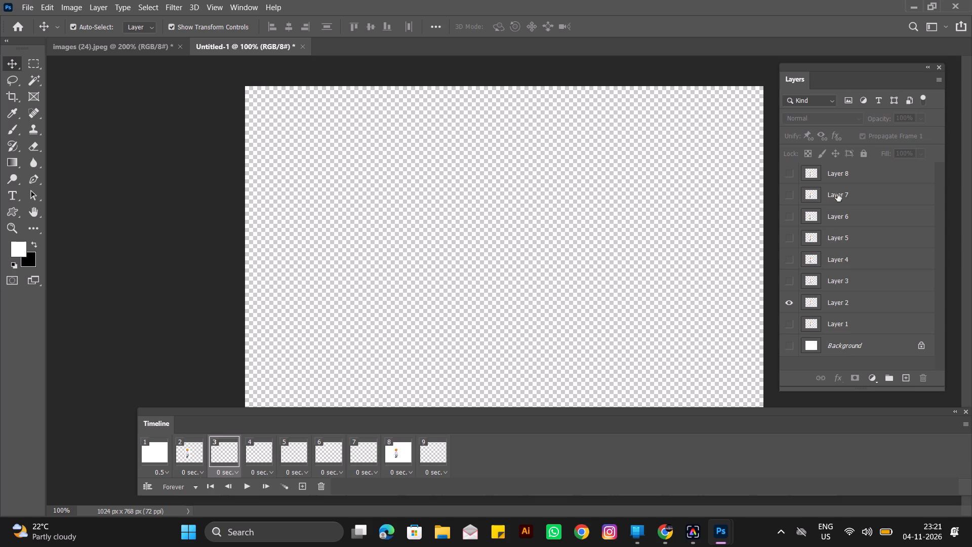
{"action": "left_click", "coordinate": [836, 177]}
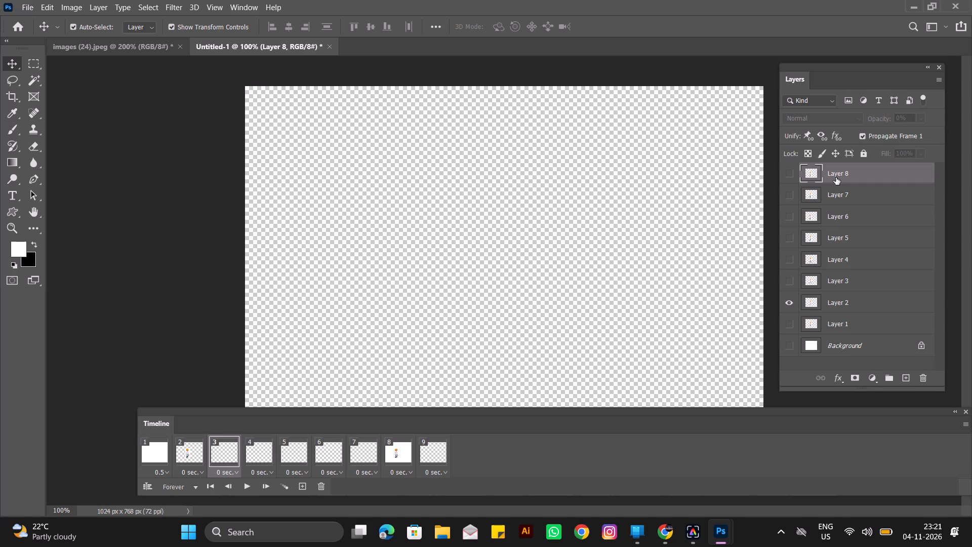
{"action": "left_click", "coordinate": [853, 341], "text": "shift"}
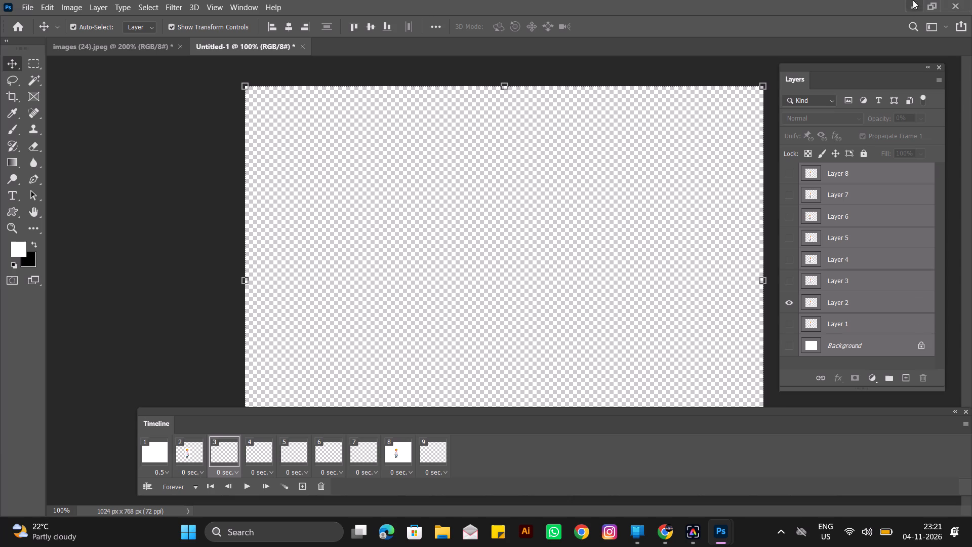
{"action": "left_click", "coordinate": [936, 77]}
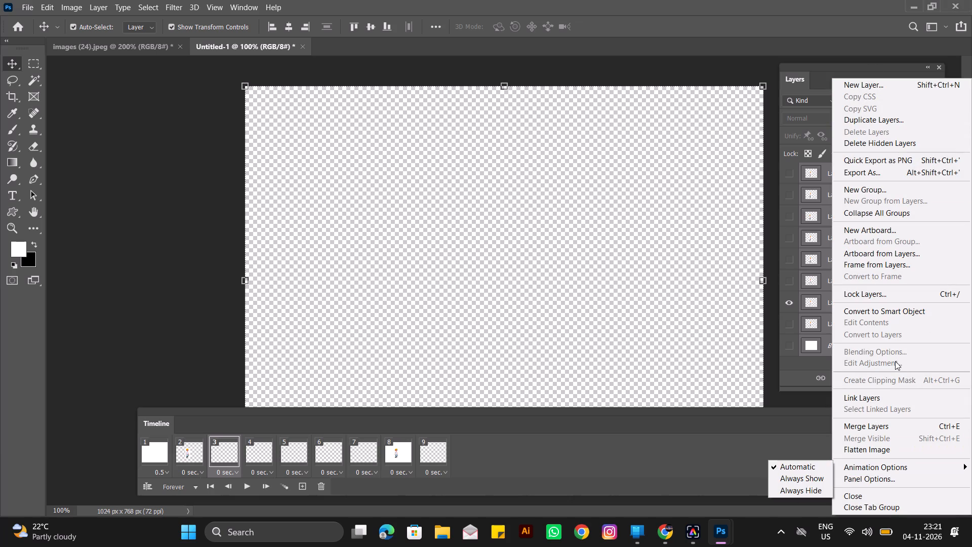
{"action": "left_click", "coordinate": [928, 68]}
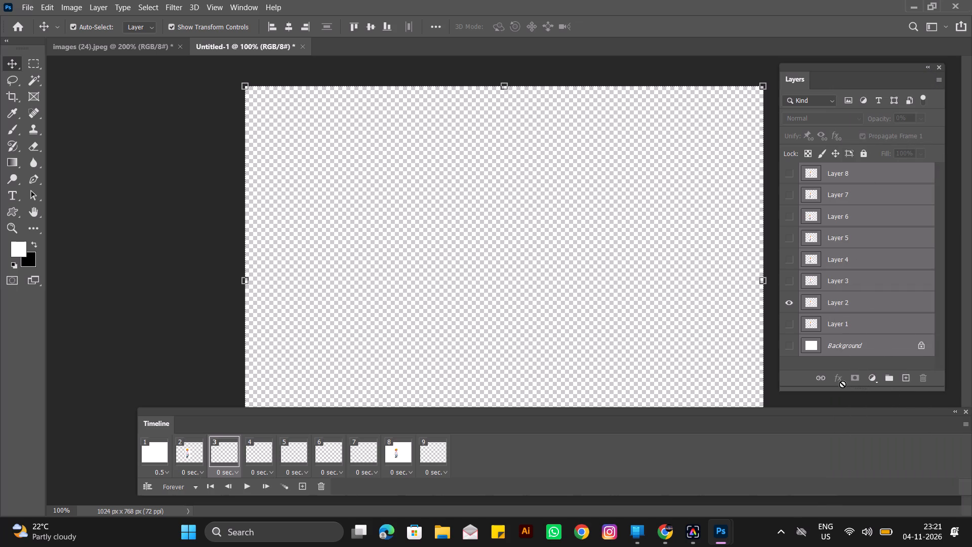
Make Layer 1 visible in frame 3.
{"action": "left_click", "coordinate": [852, 323]}
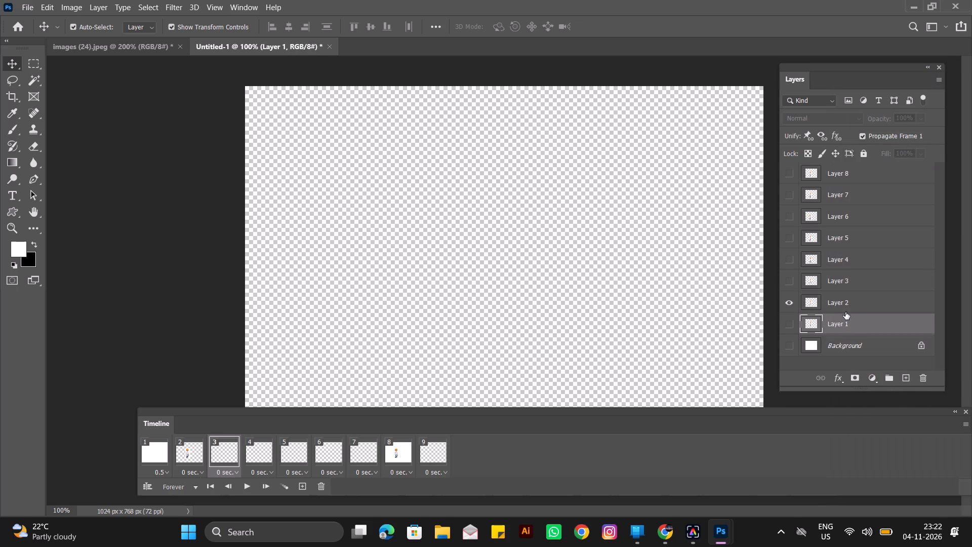
{"action": "left_click", "coordinate": [788, 328]}
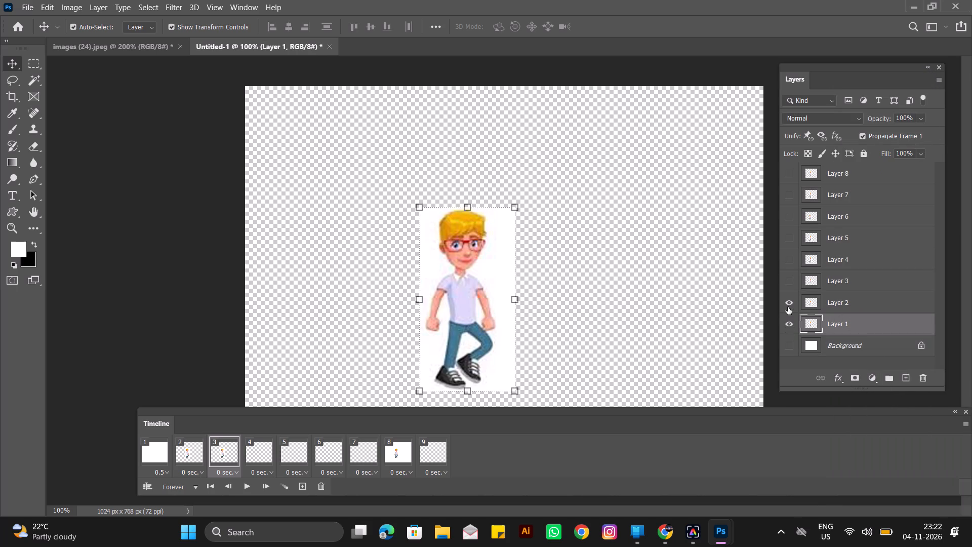
Examine frames 1 to 8 in turn to compare the boy's pose and the background in each.
{"action": "left_click", "coordinate": [150, 457]}
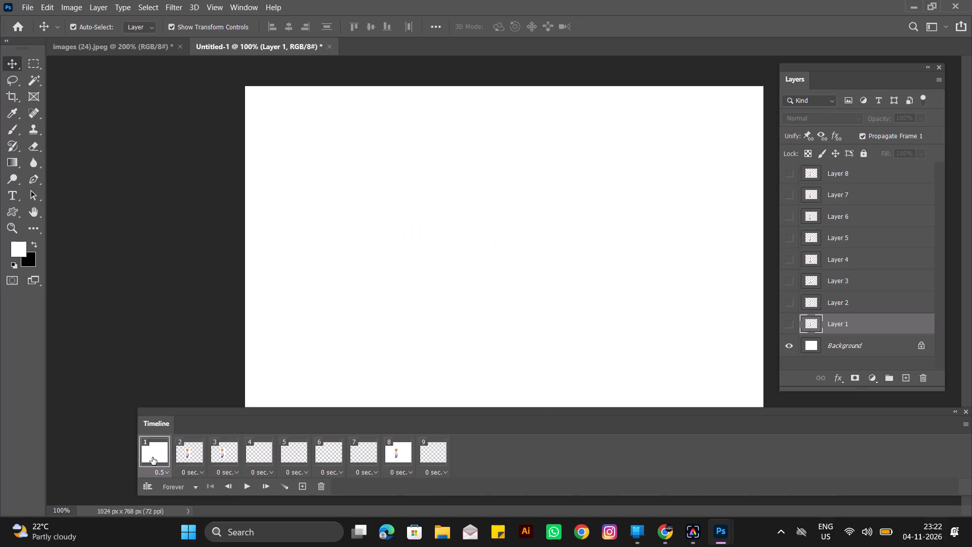
{"action": "left_click", "coordinate": [195, 461]}
{"action": "left_click", "coordinate": [220, 454]}
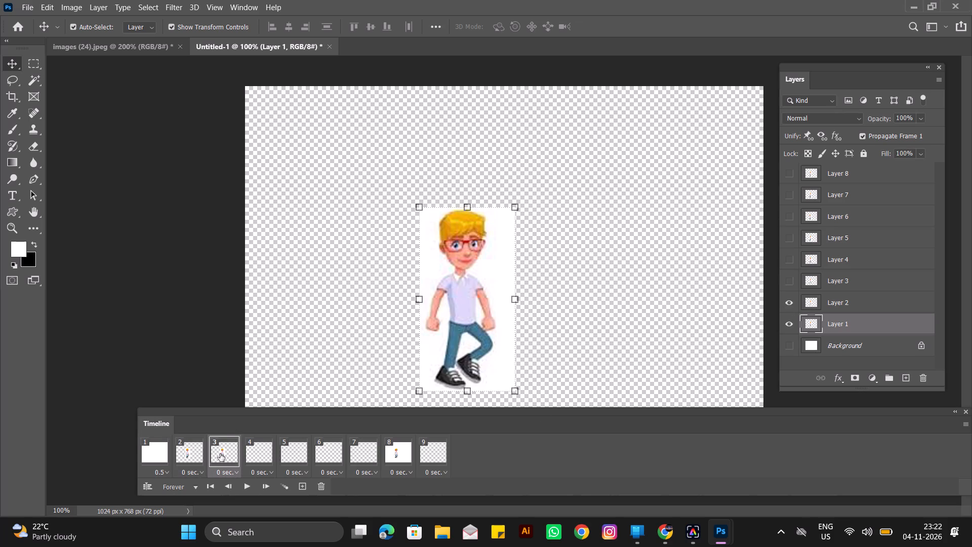
{"action": "left_click", "coordinate": [250, 452]}
{"action": "left_click", "coordinate": [300, 447]}
{"action": "left_click", "coordinate": [323, 451]}
{"action": "left_click", "coordinate": [347, 451]}
{"action": "left_click", "coordinate": [378, 450]}
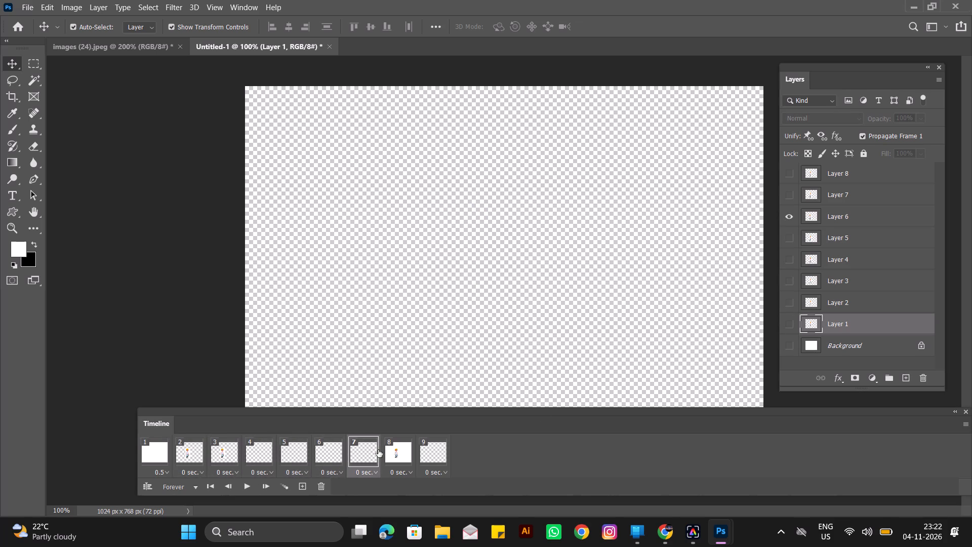
{"action": "left_click", "coordinate": [391, 451]}
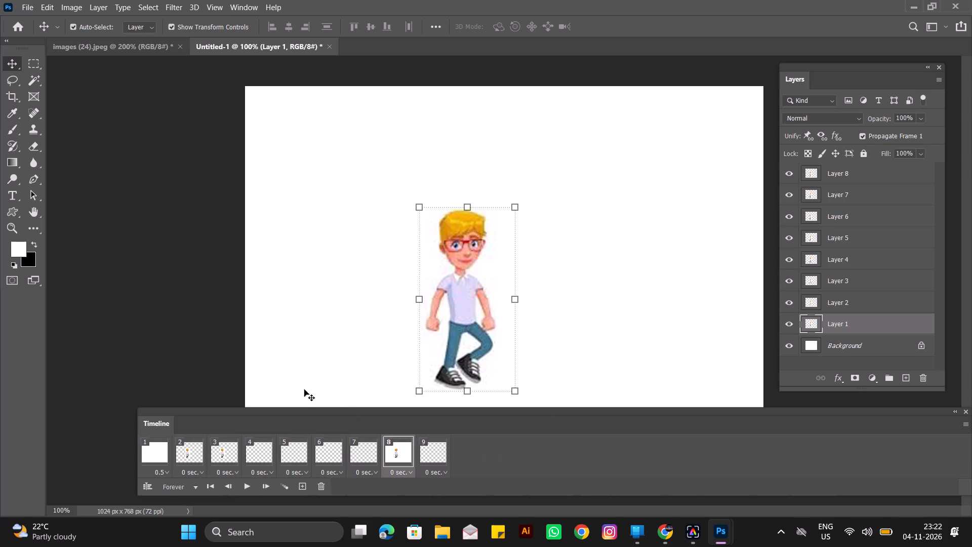
{"action": "left_click", "coordinate": [220, 303]}
Make the Background and Layers 1 to 7 visible alongside Layer 8 in frame 9.
{"action": "left_click", "coordinate": [437, 446]}
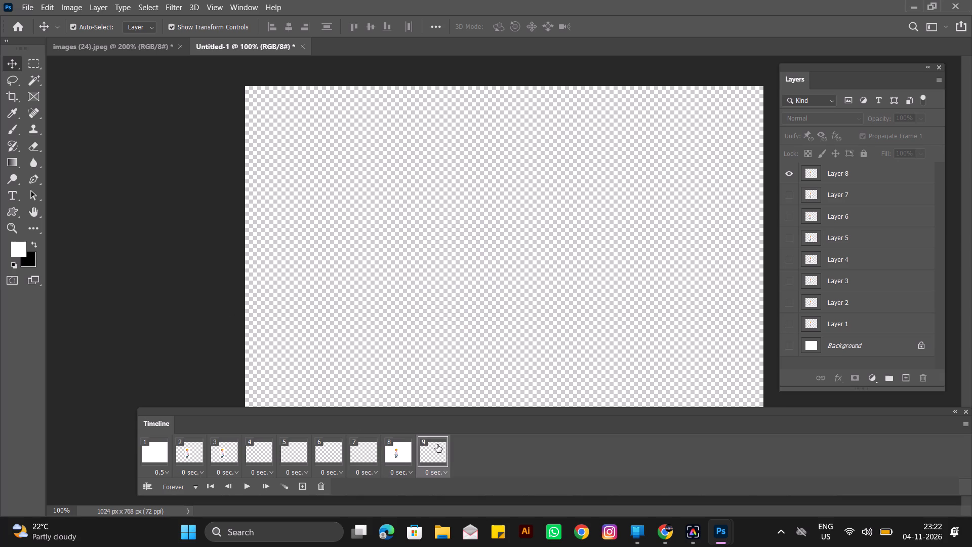
{"action": "left_click", "coordinate": [791, 343]}
{"action": "left_click", "coordinate": [788, 319]}
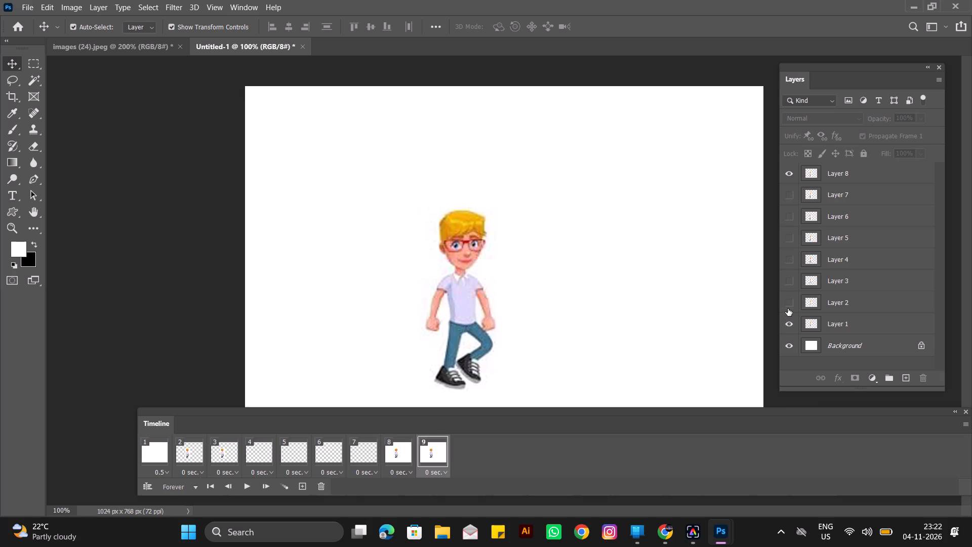
{"action": "left_click", "coordinate": [788, 304]}
{"action": "left_click", "coordinate": [788, 279]}
{"action": "left_click", "coordinate": [791, 262]}
{"action": "left_click", "coordinate": [789, 242]}
{"action": "left_click", "coordinate": [786, 217]}
{"action": "left_click", "coordinate": [786, 205]}
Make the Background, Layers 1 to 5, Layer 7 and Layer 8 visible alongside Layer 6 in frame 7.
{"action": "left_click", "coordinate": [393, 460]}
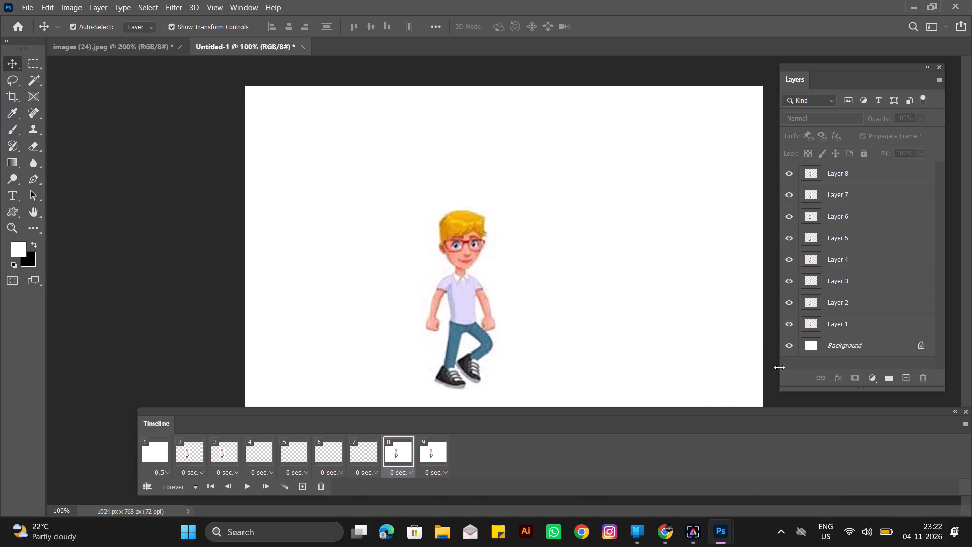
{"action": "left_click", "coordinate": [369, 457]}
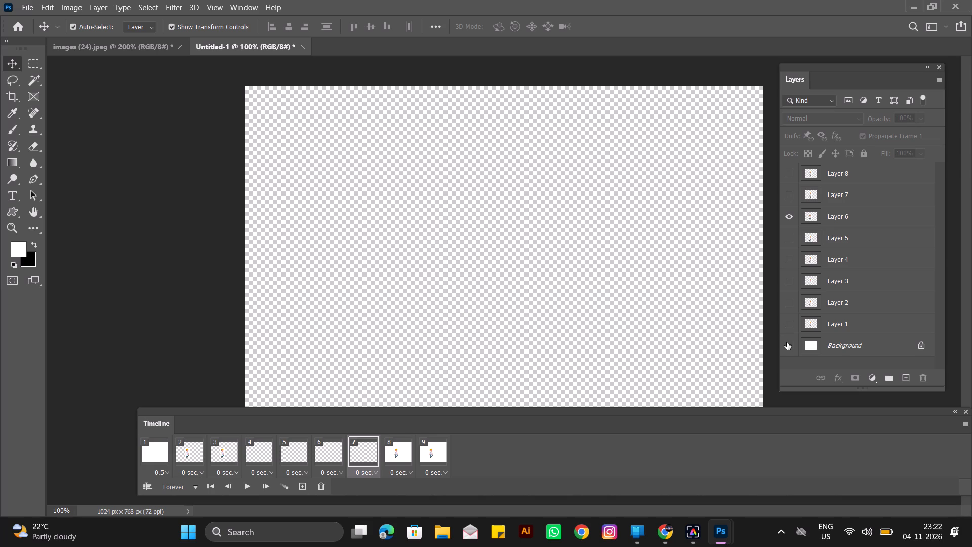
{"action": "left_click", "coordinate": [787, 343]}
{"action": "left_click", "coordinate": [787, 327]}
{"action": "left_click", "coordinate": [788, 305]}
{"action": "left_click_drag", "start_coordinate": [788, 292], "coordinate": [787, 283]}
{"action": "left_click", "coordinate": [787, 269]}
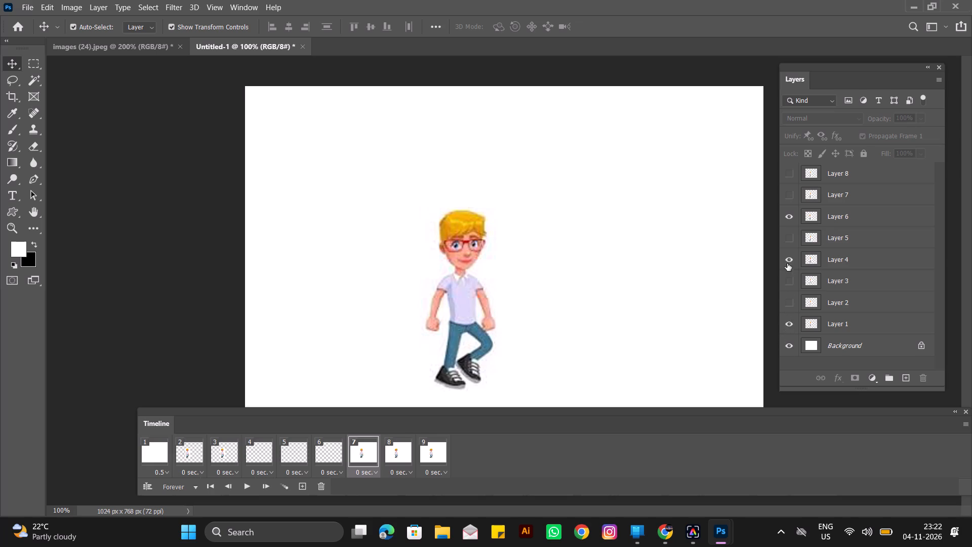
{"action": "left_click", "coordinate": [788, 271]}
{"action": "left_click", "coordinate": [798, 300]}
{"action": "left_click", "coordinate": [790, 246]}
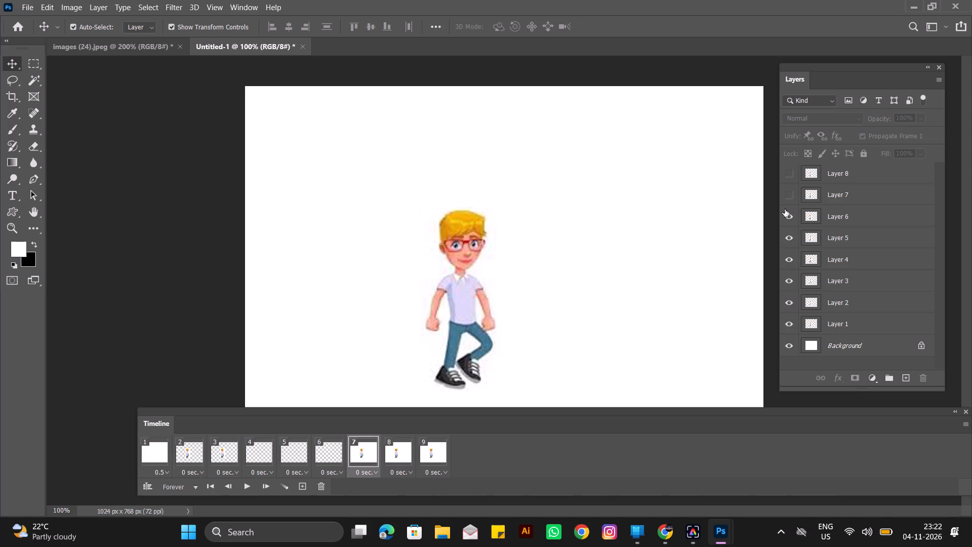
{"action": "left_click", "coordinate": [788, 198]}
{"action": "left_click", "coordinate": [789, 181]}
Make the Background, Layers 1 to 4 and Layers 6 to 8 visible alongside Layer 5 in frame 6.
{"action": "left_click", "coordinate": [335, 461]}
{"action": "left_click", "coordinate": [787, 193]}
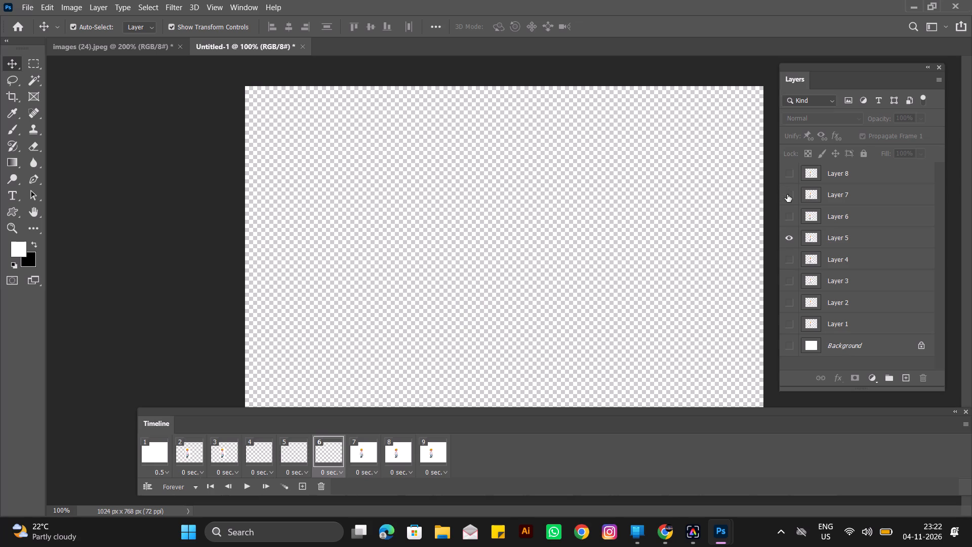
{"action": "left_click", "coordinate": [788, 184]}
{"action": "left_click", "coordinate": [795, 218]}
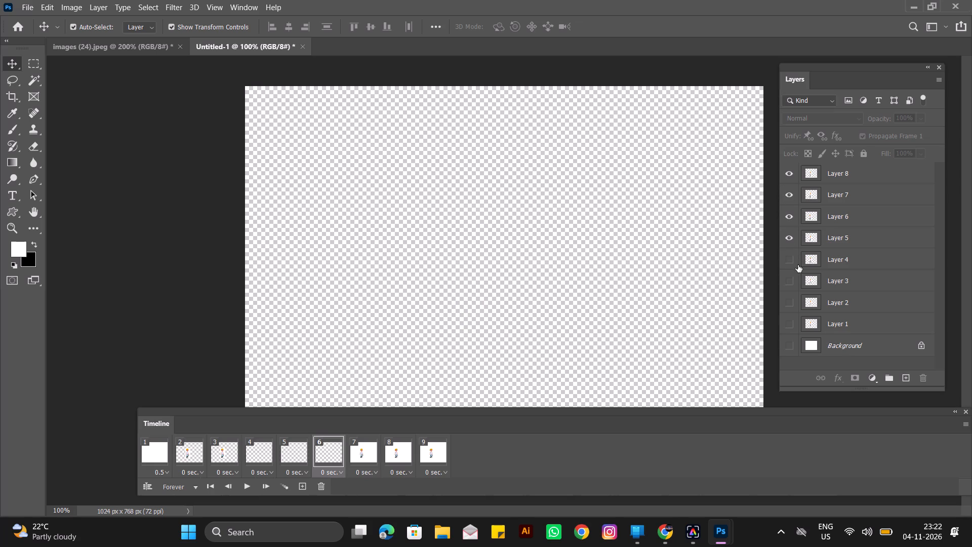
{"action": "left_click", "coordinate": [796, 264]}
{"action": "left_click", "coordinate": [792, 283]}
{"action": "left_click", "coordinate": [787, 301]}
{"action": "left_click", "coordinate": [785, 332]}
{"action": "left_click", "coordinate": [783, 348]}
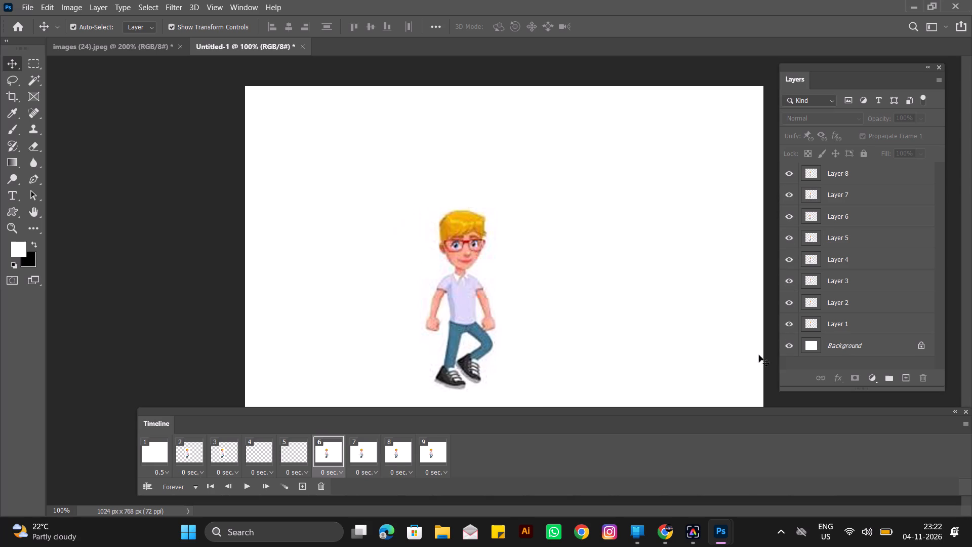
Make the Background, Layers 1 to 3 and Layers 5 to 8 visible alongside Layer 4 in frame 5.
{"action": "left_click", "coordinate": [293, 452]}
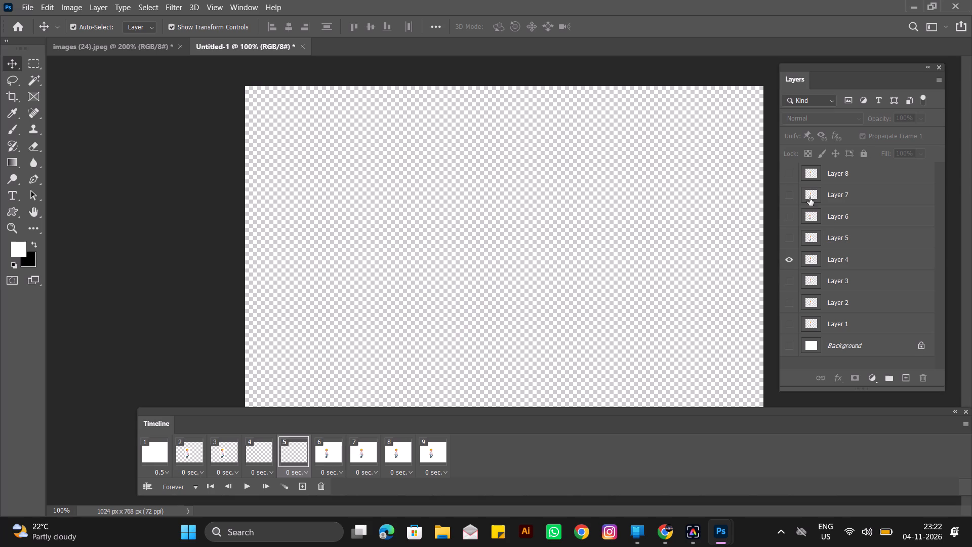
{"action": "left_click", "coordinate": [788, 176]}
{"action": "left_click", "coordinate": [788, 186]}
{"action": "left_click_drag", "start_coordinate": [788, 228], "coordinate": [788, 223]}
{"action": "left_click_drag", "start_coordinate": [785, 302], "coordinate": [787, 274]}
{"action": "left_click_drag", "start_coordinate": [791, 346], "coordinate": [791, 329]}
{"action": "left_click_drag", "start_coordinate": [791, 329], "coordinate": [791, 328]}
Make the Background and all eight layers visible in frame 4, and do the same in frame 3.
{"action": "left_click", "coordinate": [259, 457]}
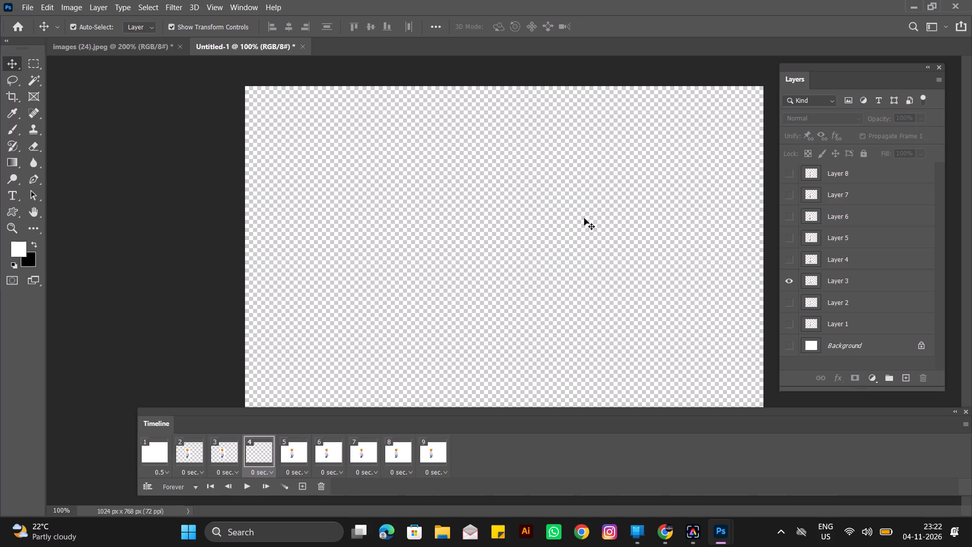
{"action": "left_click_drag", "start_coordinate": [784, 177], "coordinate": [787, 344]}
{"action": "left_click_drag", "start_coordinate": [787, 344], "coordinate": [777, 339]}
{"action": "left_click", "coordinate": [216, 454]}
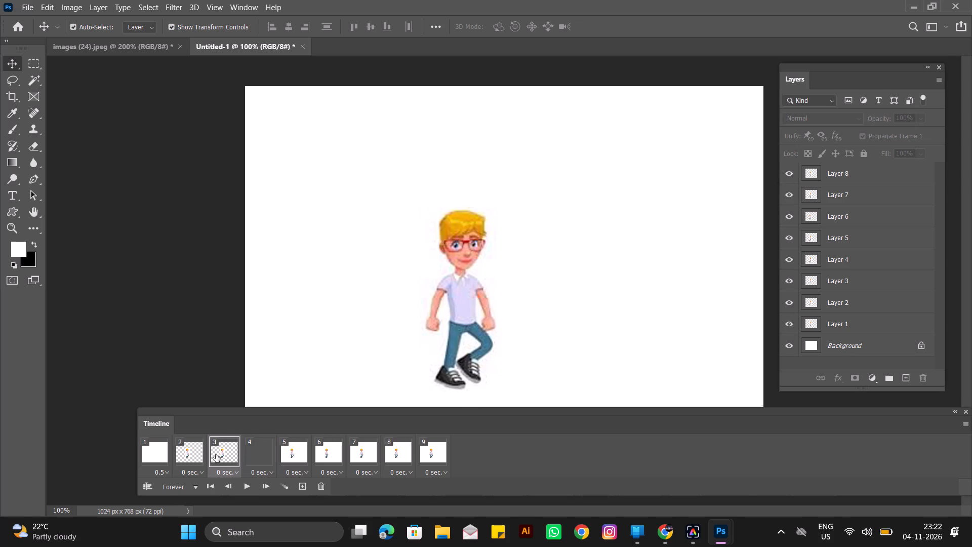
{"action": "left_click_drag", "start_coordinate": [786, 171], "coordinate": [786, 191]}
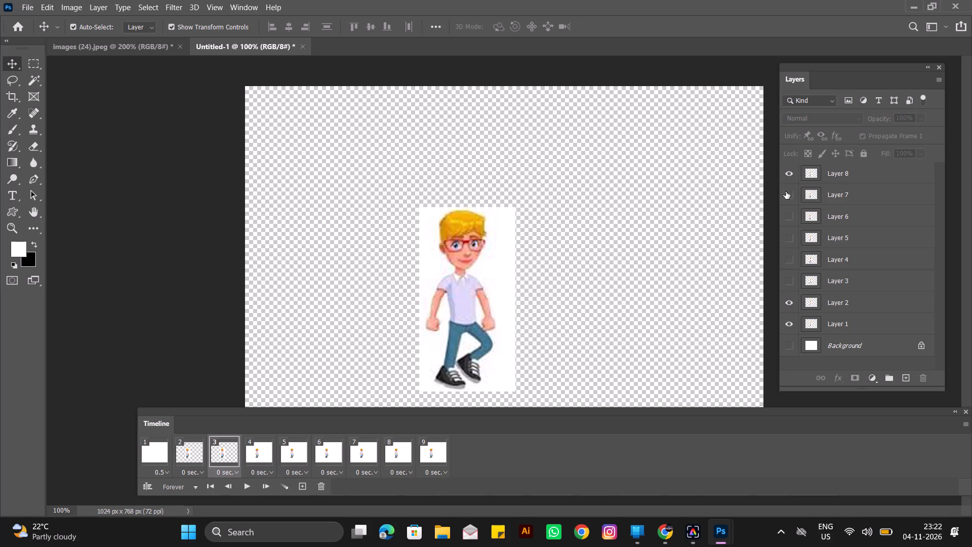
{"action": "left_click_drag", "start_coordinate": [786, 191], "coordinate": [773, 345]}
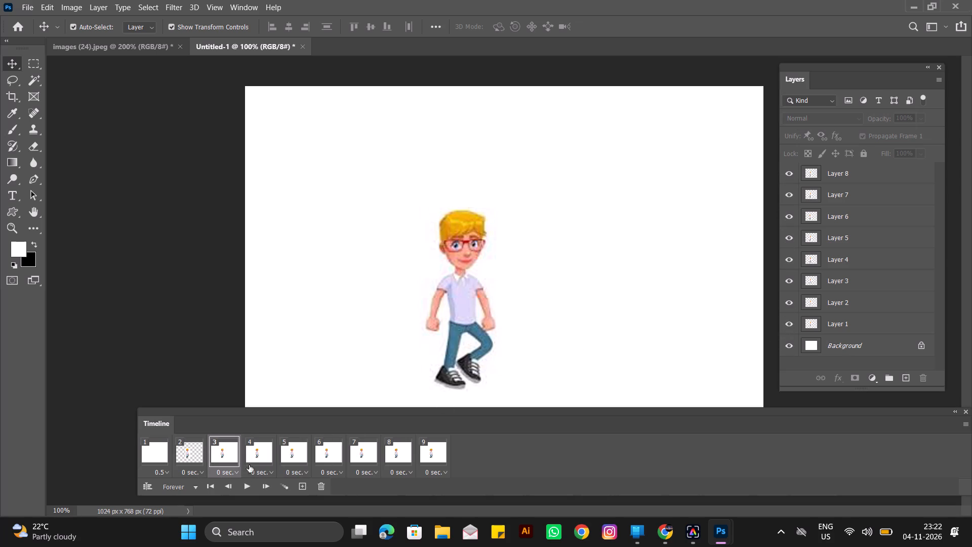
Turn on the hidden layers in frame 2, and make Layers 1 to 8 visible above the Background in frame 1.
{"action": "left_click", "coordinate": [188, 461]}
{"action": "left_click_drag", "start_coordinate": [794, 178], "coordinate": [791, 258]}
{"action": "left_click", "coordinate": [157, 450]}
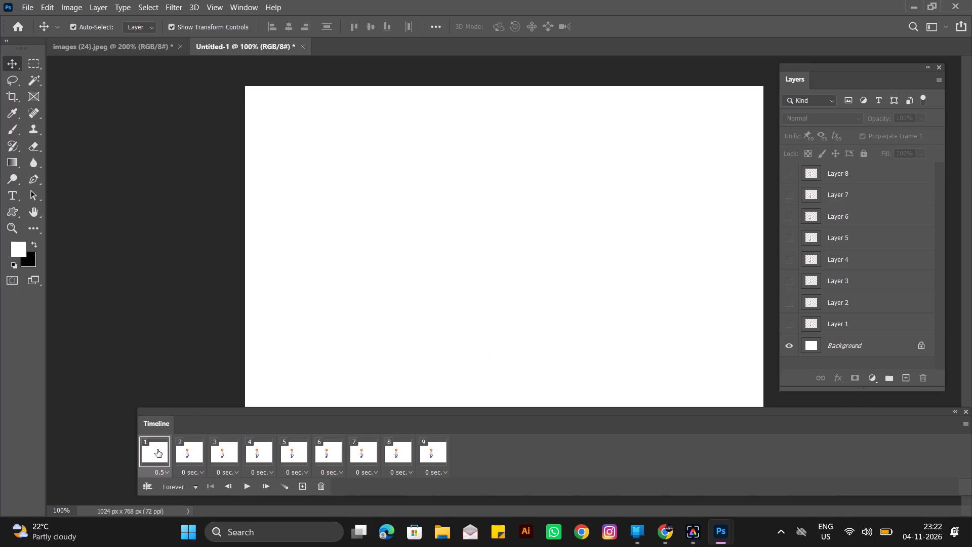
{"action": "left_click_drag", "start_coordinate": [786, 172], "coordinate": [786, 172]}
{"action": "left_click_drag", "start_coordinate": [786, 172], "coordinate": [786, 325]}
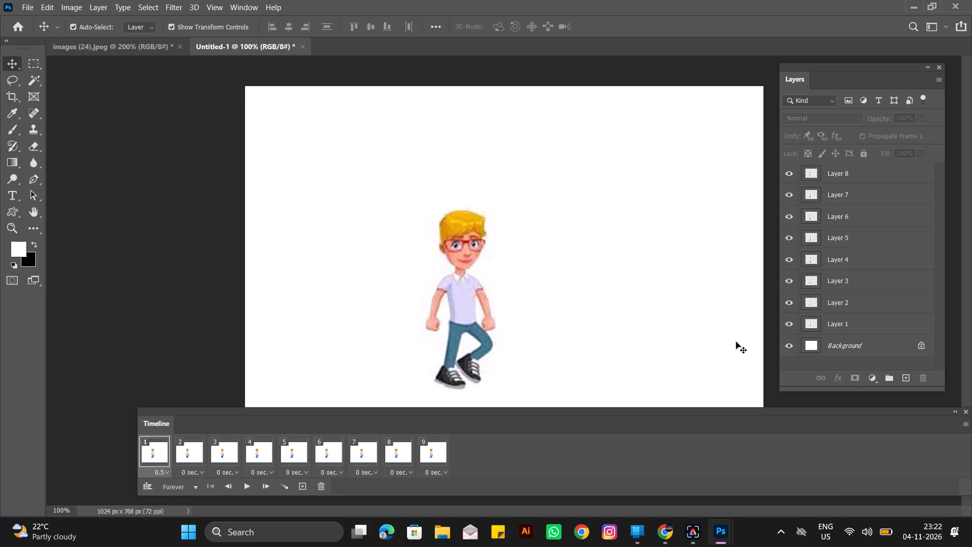
Go through the frames from 2 to 9 and compare the boy's pose in them.
{"action": "left_click", "coordinate": [177, 455]}
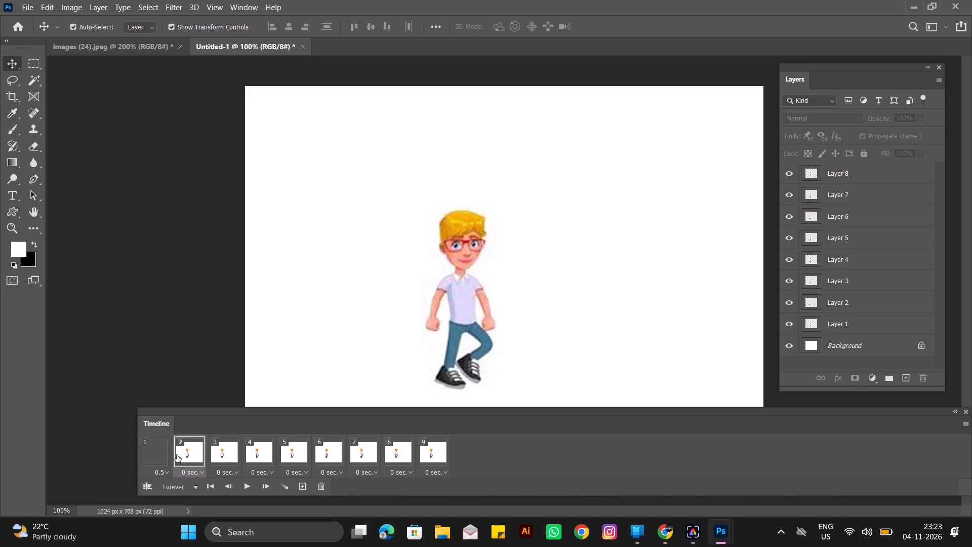
{"action": "left_click", "coordinate": [217, 457]}
{"action": "left_click", "coordinate": [242, 455]}
{"action": "left_click", "coordinate": [260, 455]}
{"action": "left_click", "coordinate": [280, 454]}
{"action": "double_click", "coordinate": [315, 453]}
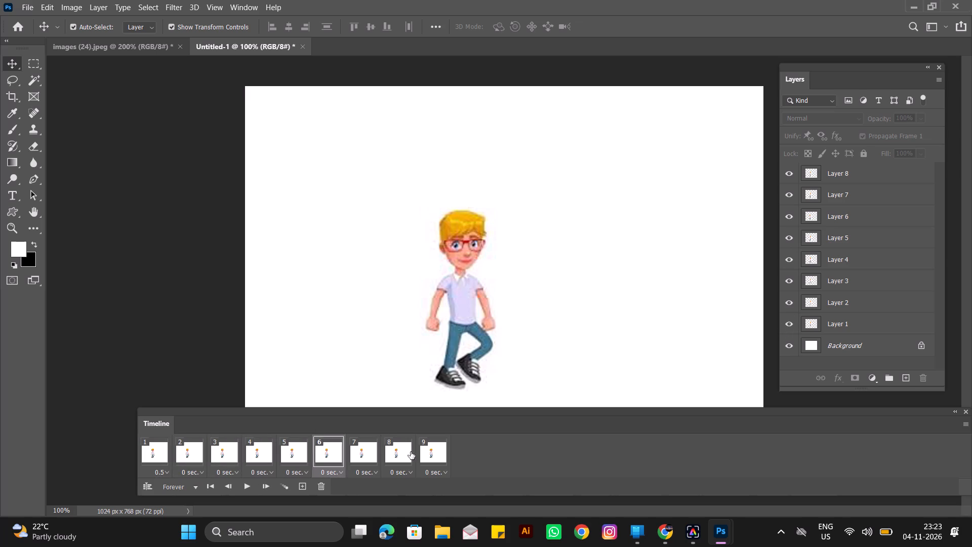
{"action": "left_click", "coordinate": [412, 452]}
{"action": "left_click", "coordinate": [431, 451]}
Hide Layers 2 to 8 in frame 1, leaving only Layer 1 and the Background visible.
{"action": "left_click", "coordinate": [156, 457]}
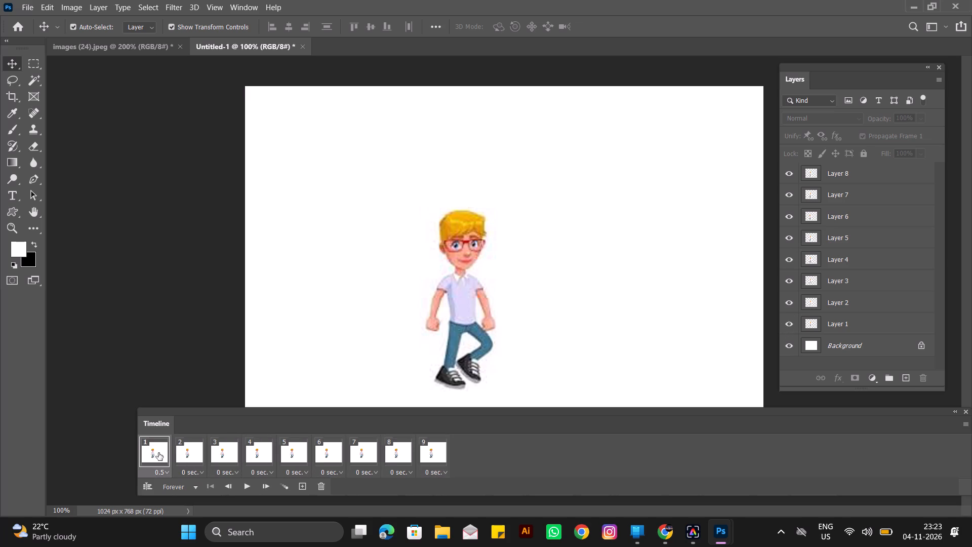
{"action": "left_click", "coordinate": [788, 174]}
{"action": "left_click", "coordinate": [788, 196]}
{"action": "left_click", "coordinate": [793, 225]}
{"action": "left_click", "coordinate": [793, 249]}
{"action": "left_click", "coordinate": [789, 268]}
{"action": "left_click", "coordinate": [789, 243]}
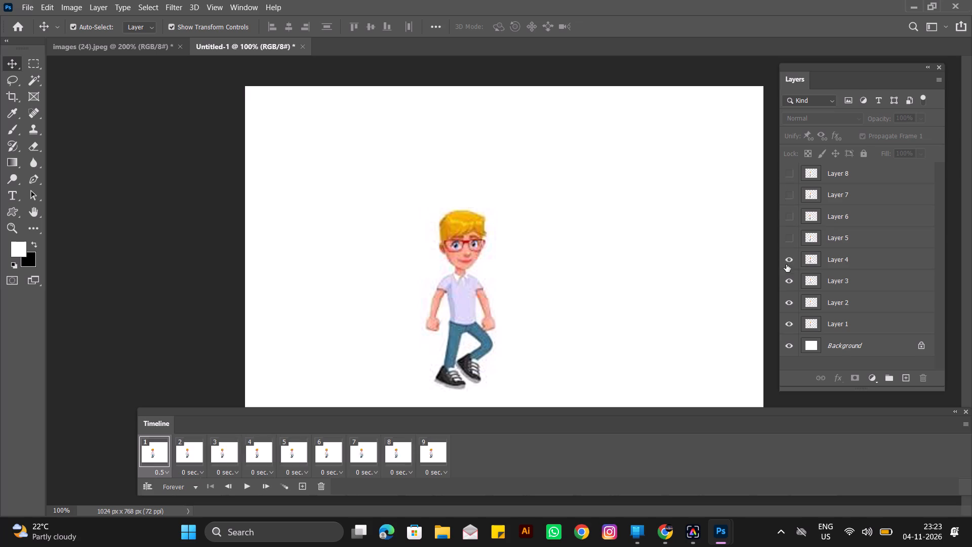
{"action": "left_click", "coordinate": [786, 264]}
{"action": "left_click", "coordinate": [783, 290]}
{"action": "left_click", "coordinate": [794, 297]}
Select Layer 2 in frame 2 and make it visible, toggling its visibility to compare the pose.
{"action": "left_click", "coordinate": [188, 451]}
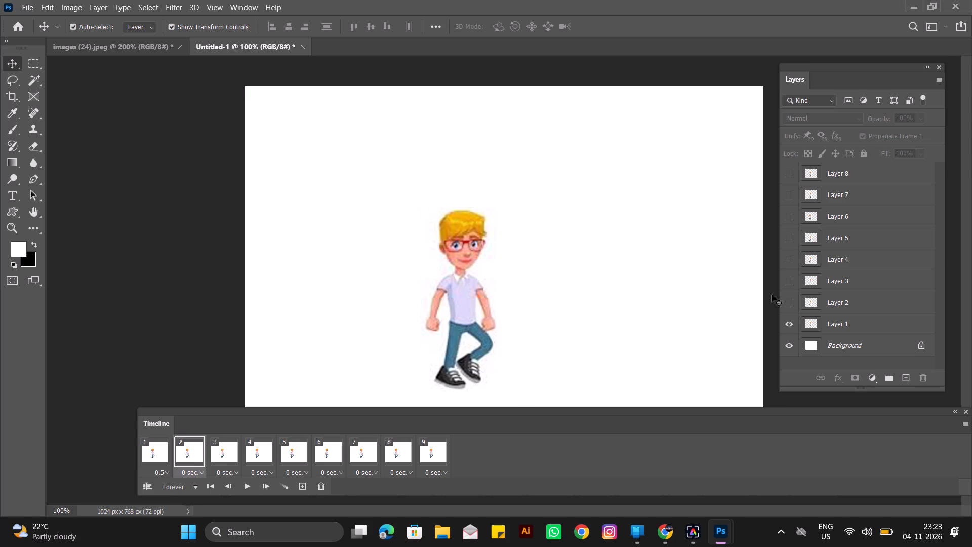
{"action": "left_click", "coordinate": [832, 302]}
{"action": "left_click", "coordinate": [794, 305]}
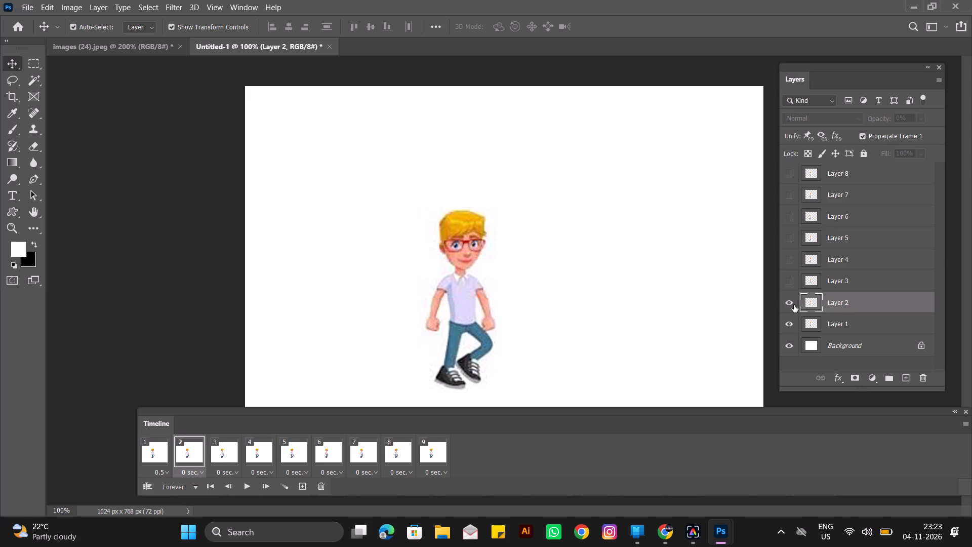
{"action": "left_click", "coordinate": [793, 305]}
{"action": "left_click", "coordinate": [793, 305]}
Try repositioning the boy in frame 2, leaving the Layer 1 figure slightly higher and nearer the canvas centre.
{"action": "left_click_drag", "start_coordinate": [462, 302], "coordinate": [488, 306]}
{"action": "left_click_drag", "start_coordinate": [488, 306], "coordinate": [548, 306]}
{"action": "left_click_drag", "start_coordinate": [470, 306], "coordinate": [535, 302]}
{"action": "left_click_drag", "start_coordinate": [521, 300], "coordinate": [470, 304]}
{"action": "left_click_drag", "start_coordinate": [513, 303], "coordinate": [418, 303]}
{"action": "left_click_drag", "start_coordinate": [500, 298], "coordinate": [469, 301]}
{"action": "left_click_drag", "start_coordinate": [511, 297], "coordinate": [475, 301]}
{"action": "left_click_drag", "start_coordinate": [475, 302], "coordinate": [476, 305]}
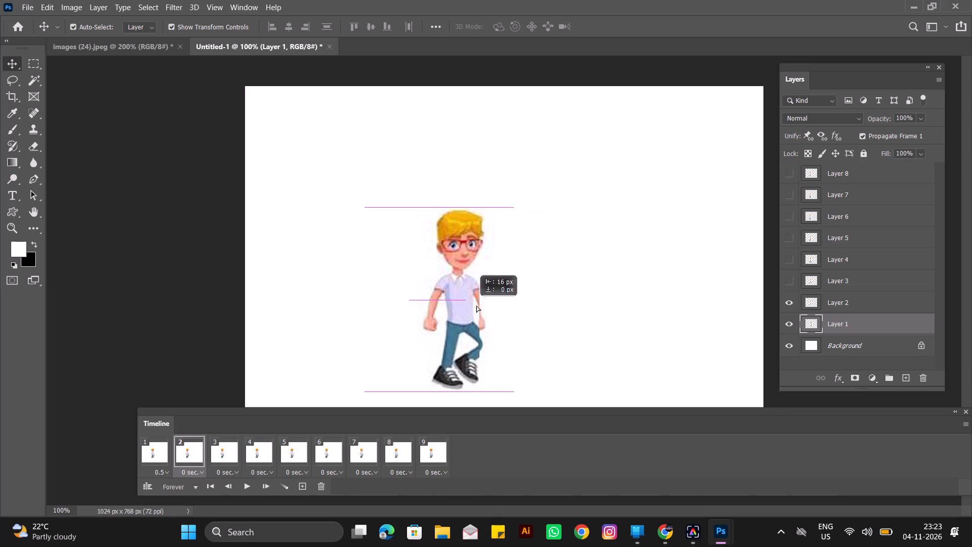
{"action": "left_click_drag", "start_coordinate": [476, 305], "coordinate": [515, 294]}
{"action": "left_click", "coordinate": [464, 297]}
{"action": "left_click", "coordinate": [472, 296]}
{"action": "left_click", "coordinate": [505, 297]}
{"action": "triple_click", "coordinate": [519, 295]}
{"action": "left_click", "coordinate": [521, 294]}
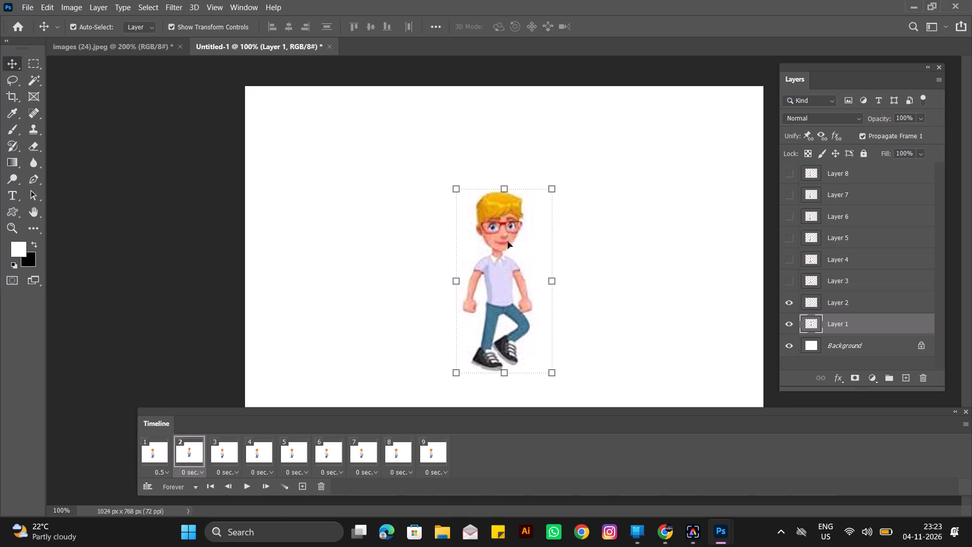
Close the Untitled-1 animation document without saving its changes.
{"action": "left_click", "coordinate": [317, 45]}
{"action": "left_click", "coordinate": [329, 48]}
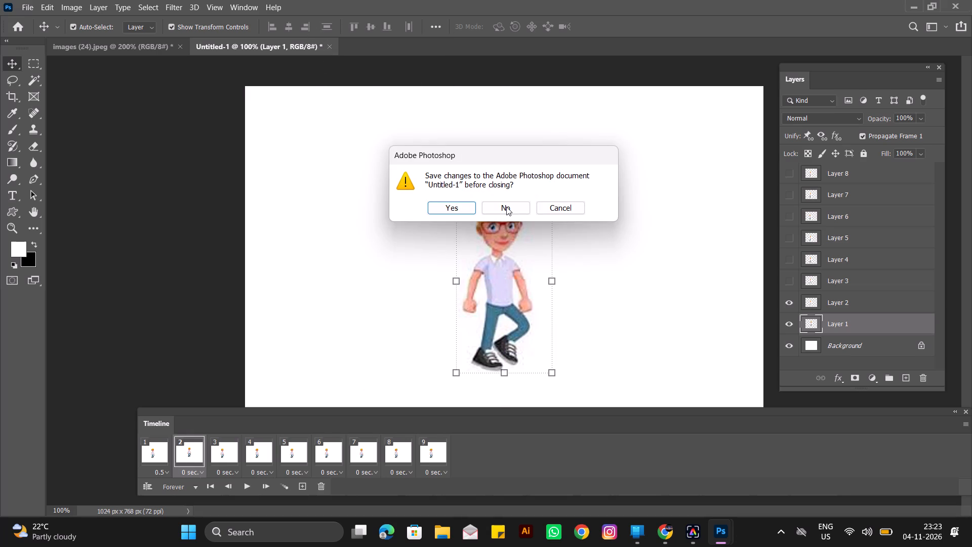
{"action": "left_click", "coordinate": [506, 207]}
Exit Photoshop, discarding the changes to images (24).jpeg.
{"action": "left_click", "coordinate": [951, 1]}
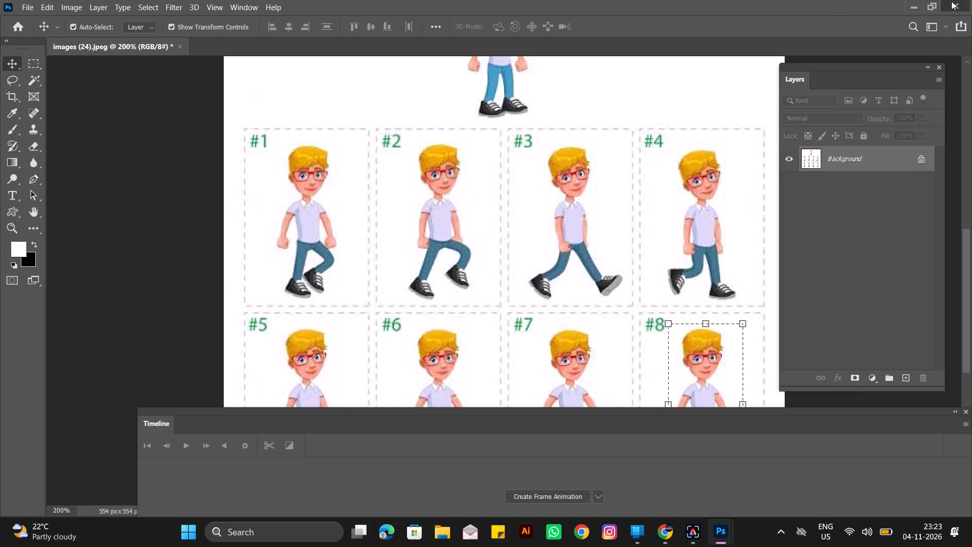
{"action": "left_click", "coordinate": [511, 210]}
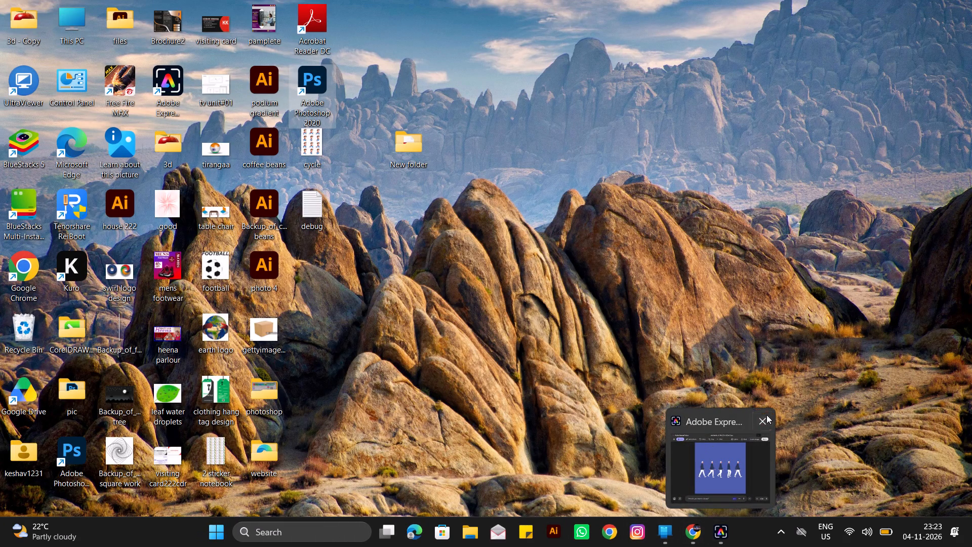
Close the Adobe Express window and the Chrome window with the character walk cycle search.
{"action": "left_click", "coordinate": [766, 416]}
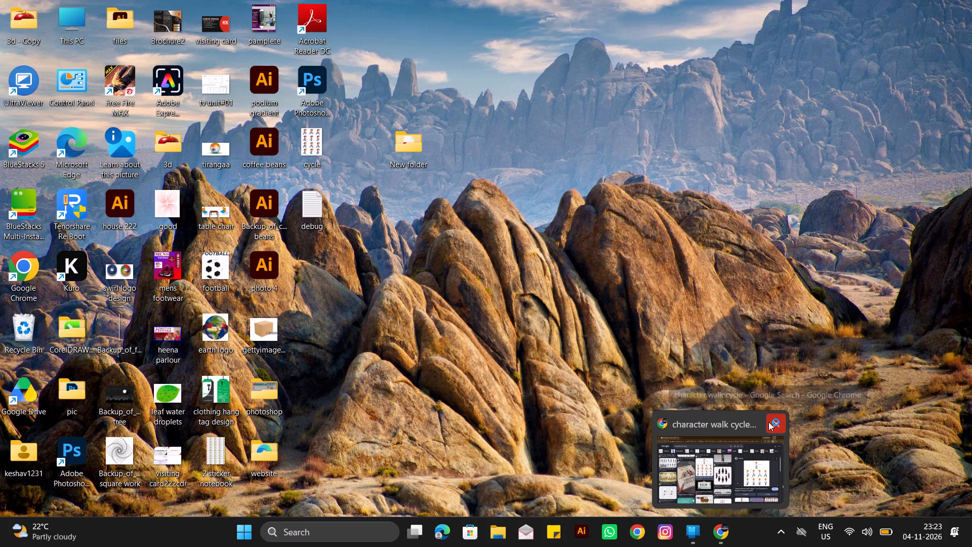
{"action": "left_click", "coordinate": [768, 422]}
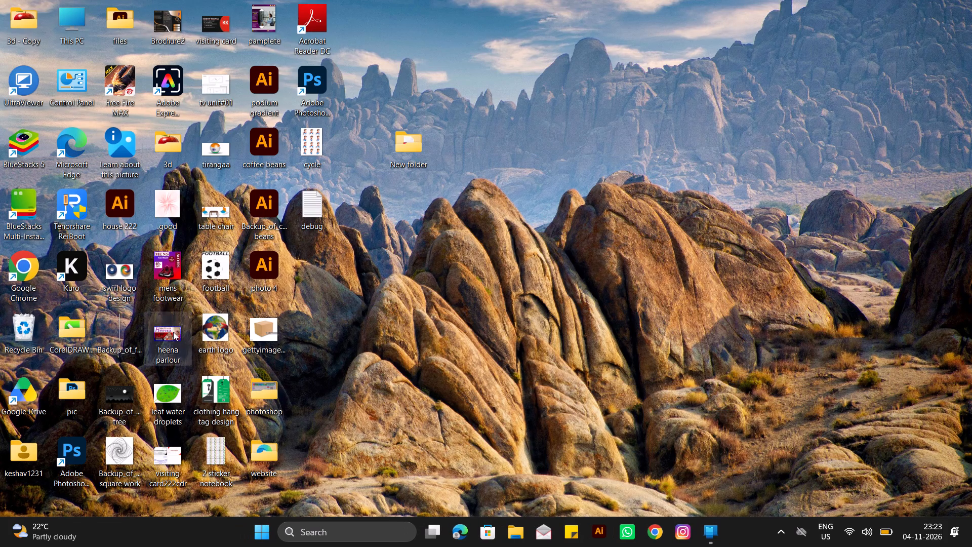
Open Kuro from the desktop.
{"action": "double_click", "coordinate": [75, 278]}
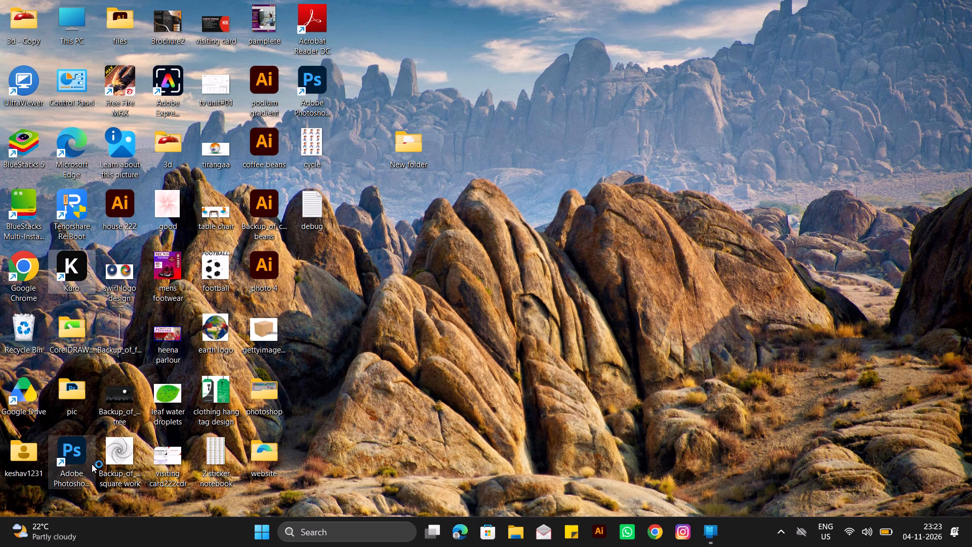